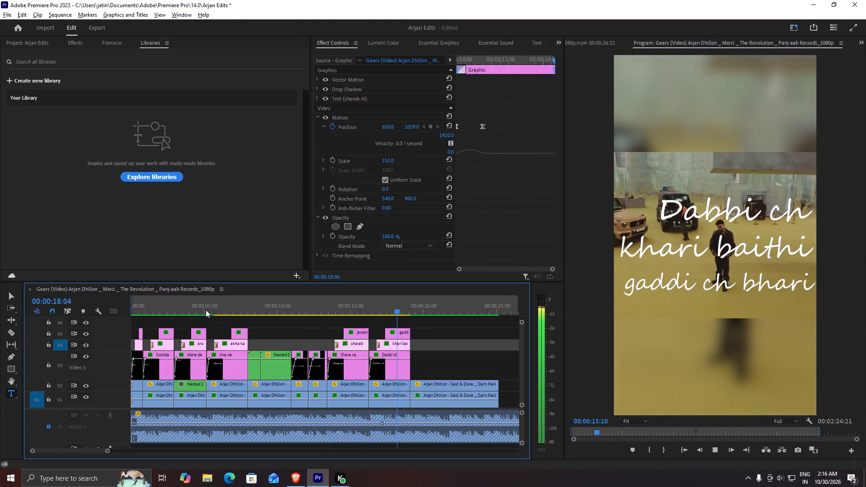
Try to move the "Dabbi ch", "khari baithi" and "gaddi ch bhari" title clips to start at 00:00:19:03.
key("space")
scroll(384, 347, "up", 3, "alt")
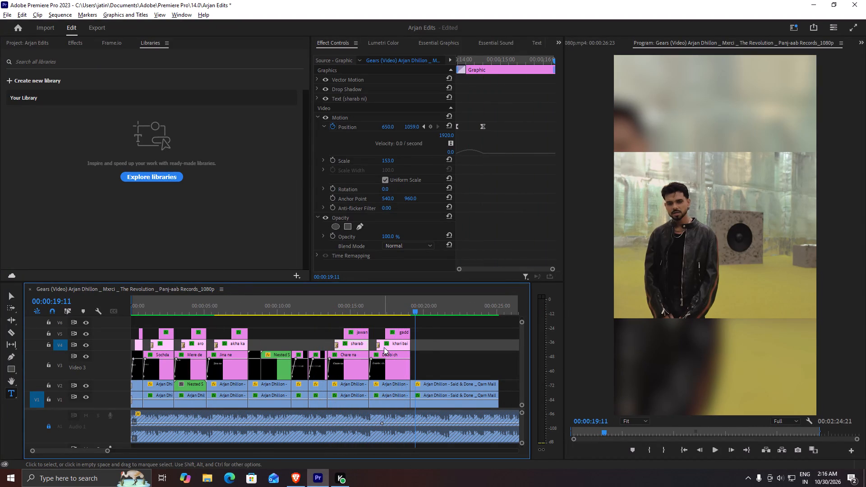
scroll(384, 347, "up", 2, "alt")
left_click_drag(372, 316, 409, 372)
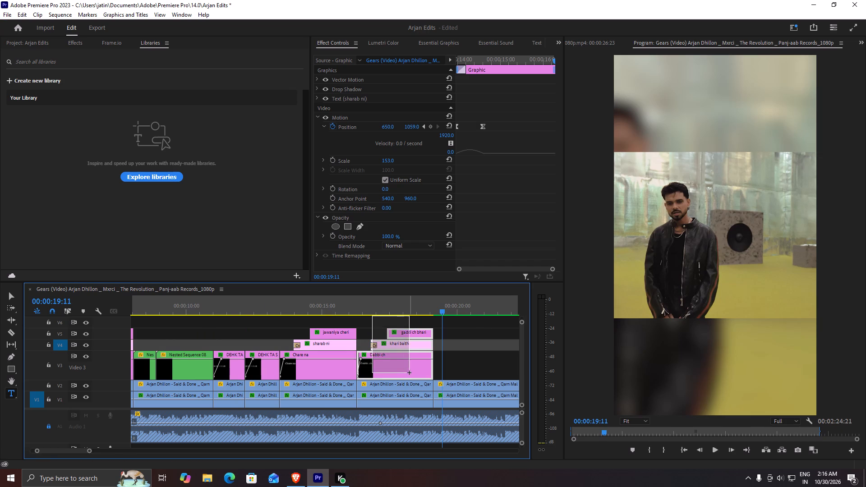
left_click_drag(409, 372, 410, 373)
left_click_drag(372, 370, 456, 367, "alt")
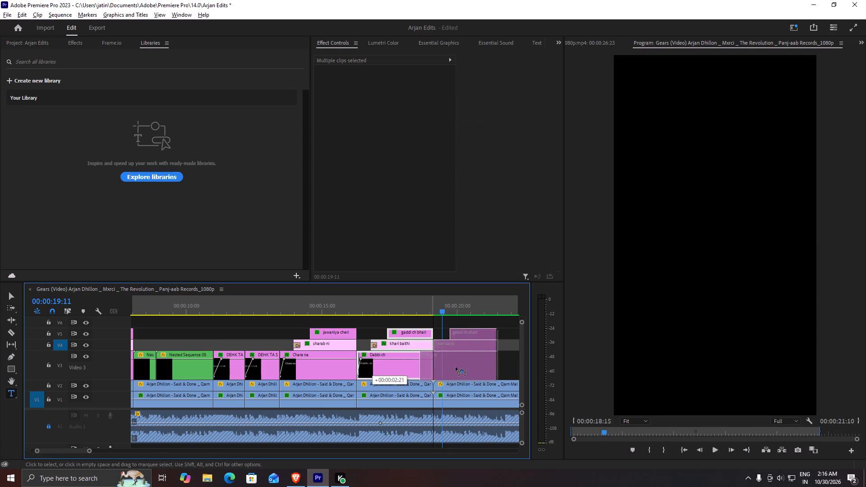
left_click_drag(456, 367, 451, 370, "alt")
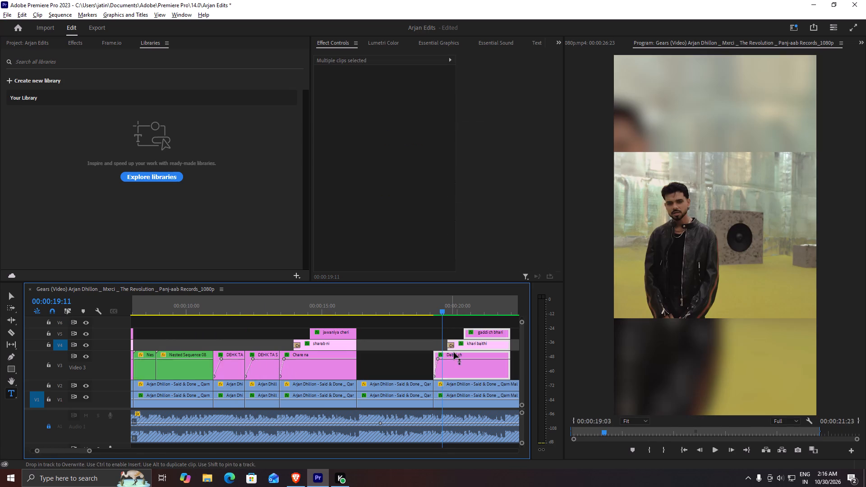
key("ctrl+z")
Duplicate the "Dabbi ch", "khari baithi" and "gaddi ch bhari" title clips directly after the originals, starting at 00:00:19:03.
left_click_drag(457, 367, 406, 345)
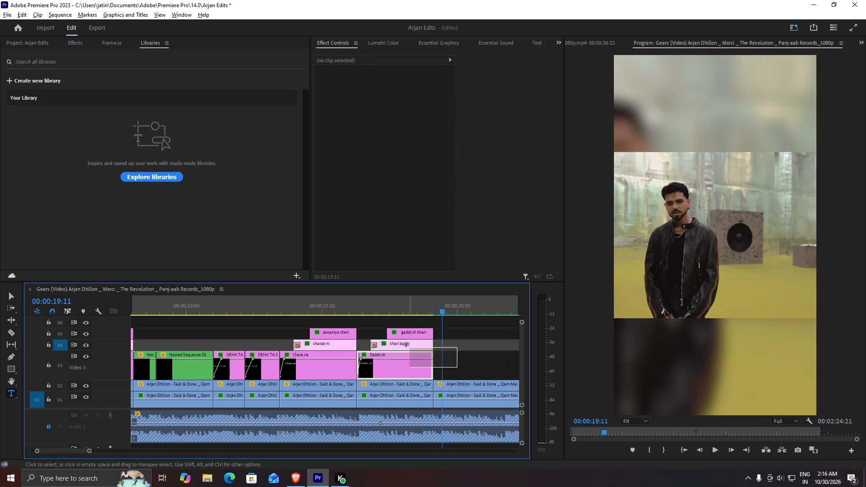
left_click_drag(406, 345, 392, 326)
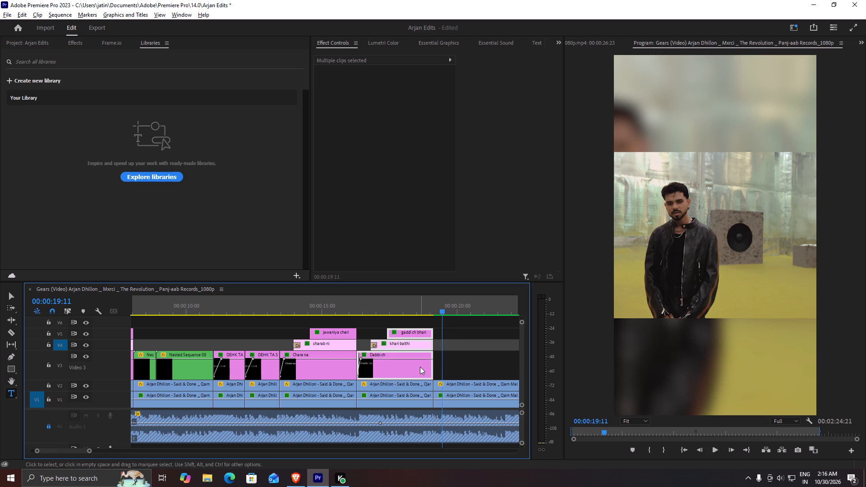
left_click_drag(419, 367, 497, 355, "alt")
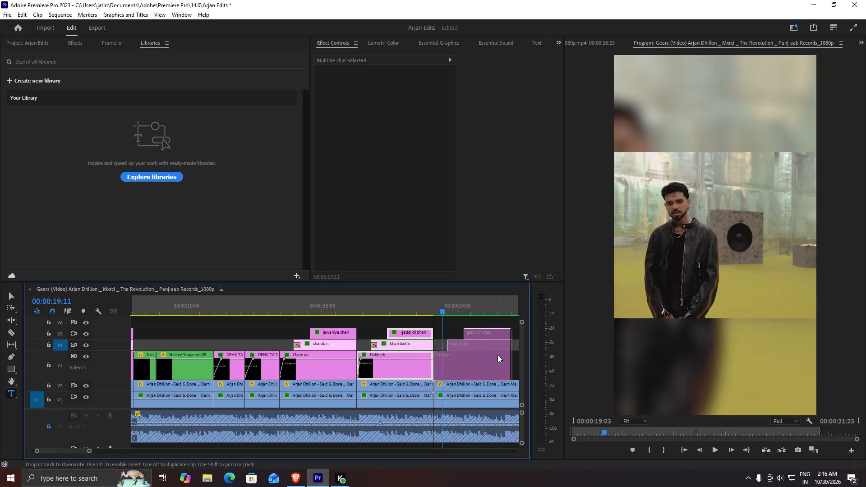
scroll(456, 351, "up", 11, "alt")
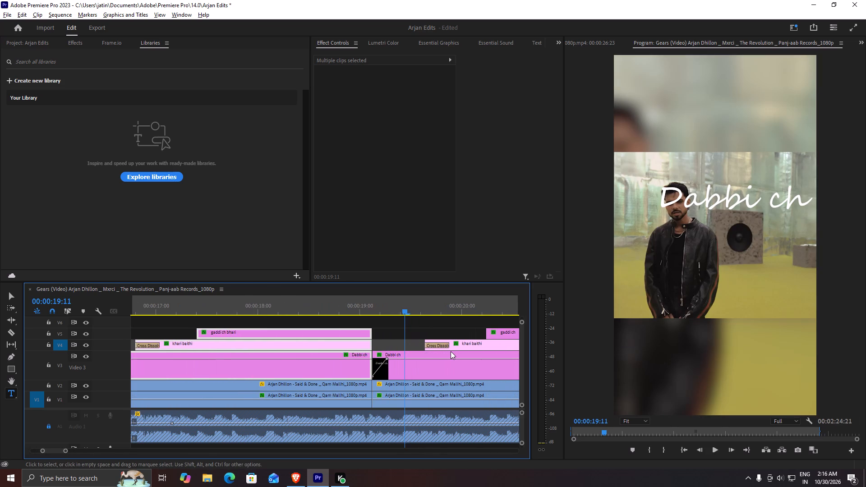
left_click_drag(389, 326, 517, 363)
left_click(493, 372)
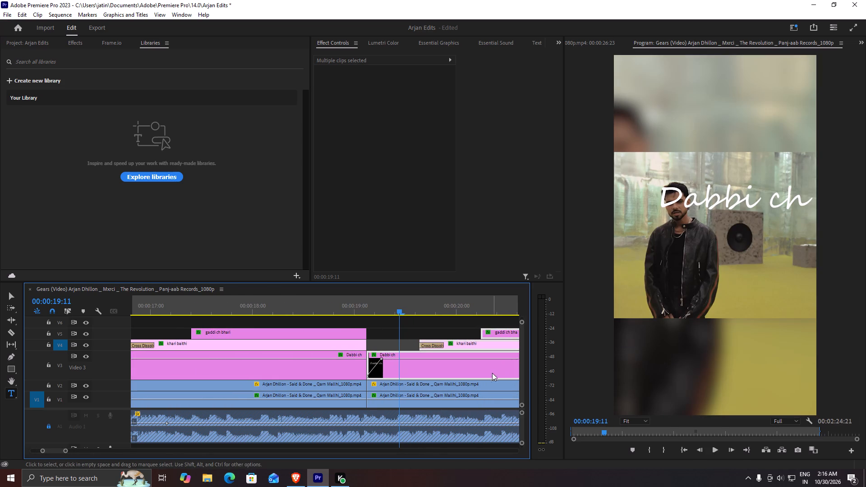
Play back the duplicated titles from about 00:00:19:00 to check their timing against the song.
left_click_drag(360, 307, 356, 307)
key("space")
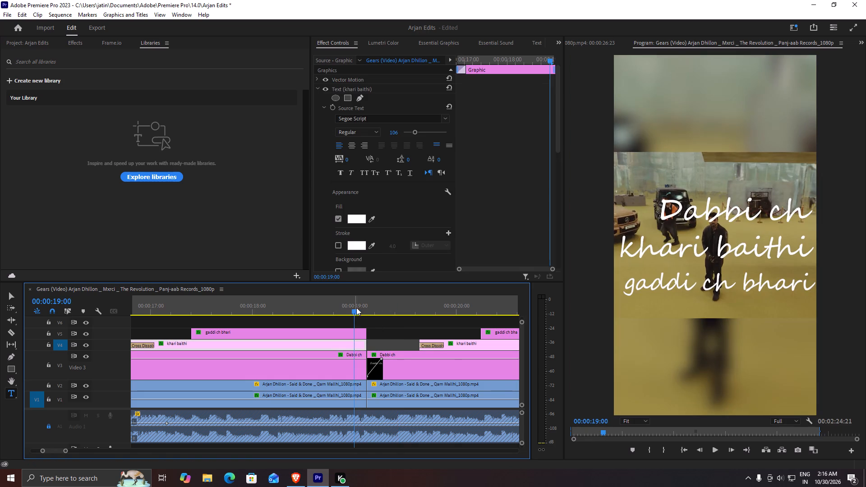
key("space")
scroll(416, 380, "down", 4, "alt")
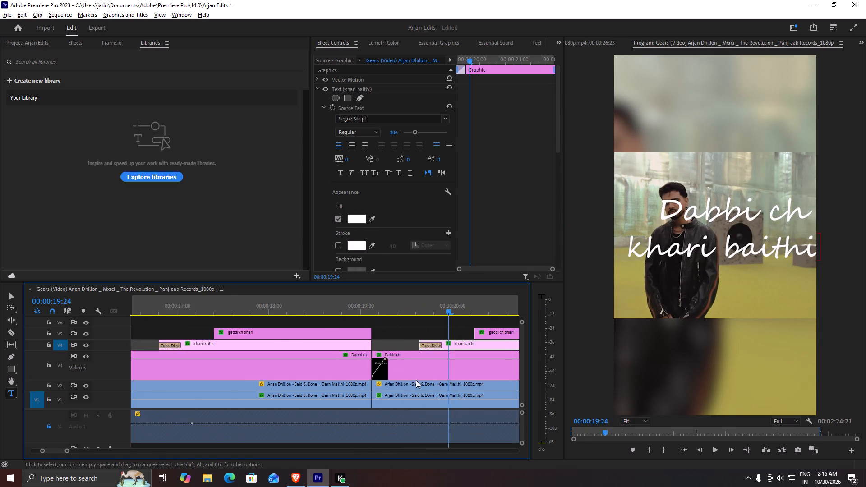
scroll(416, 380, "down", 7, "alt")
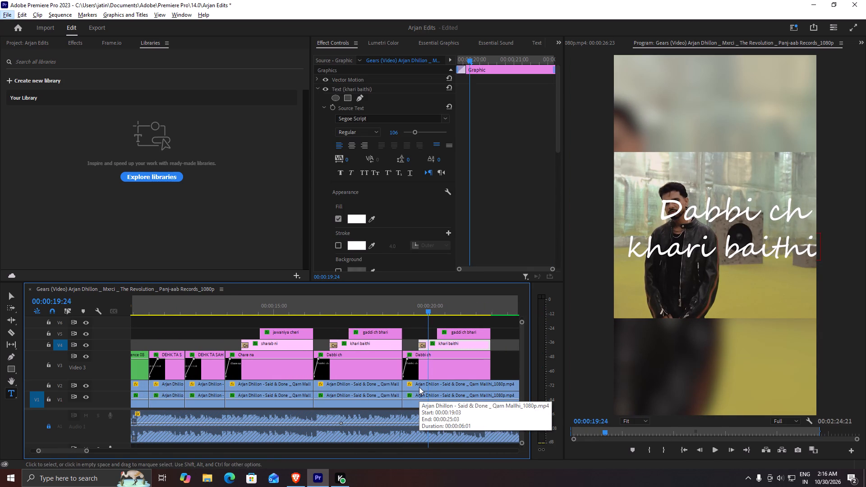
left_click(443, 363)
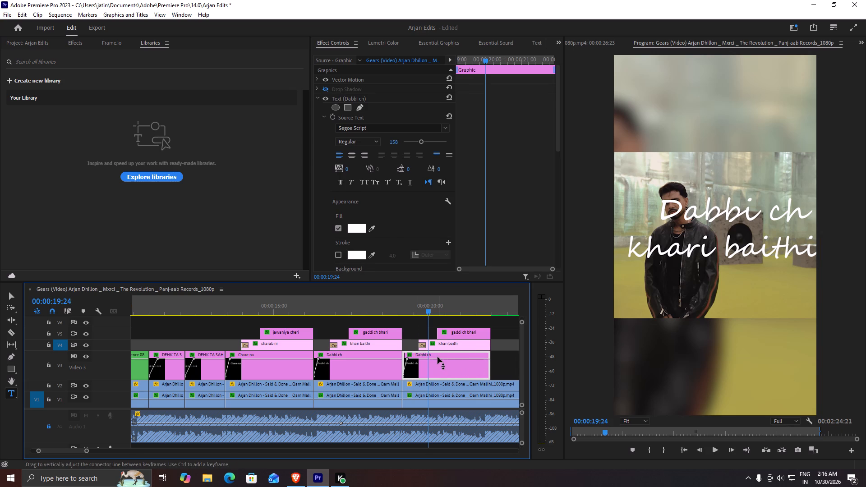
key("c")
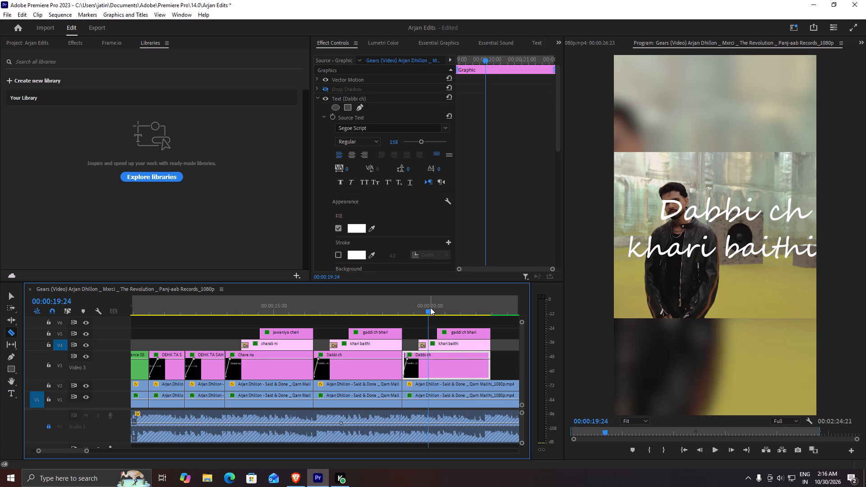
key("space")
key("space")
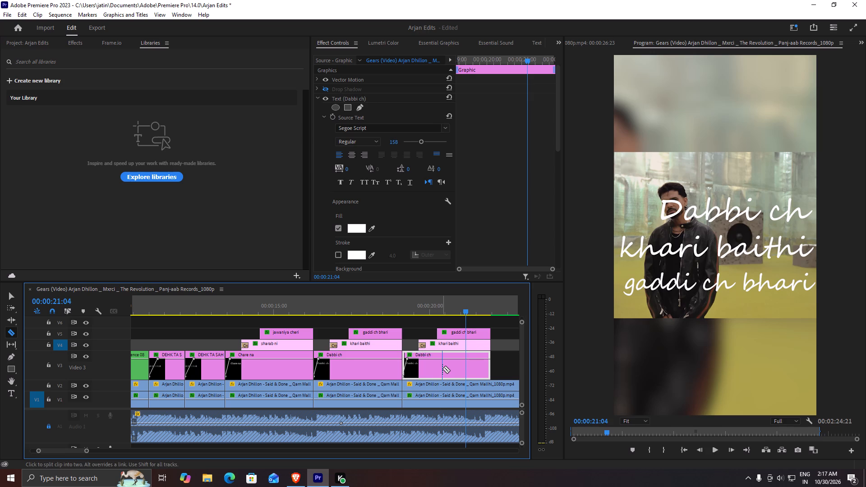
key("v")
Switch to the Brave browser and copy the words "Moohre kharda" from the Said & Done lyrics page.
key("alt+Tab")
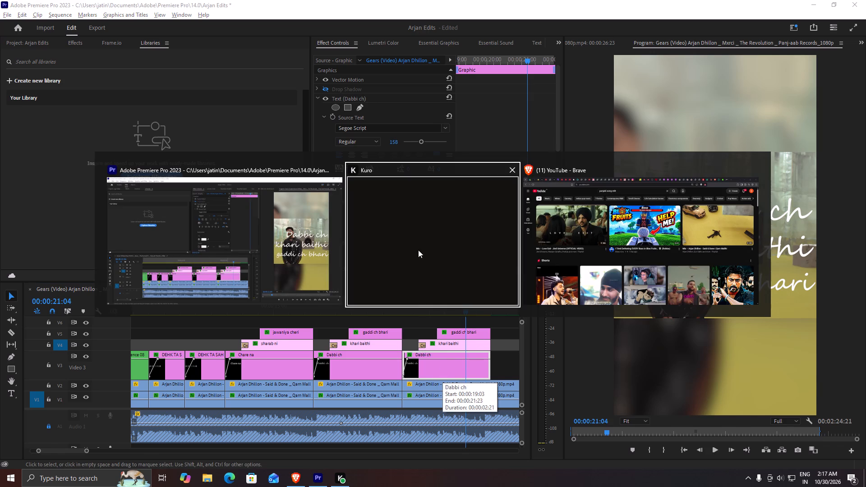
key("alt+Tab")
left_click(651, 0)
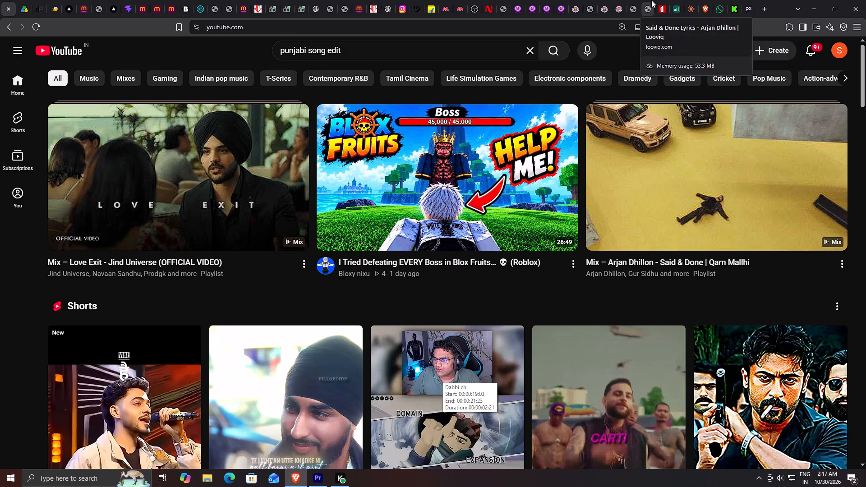
left_click_drag(179, 365, 243, 363)
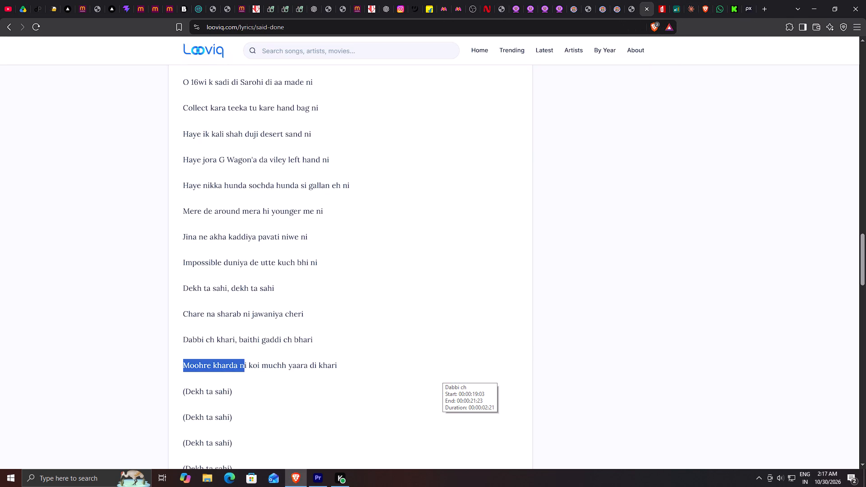
left_click_drag(243, 363, 235, 363)
left_click_drag(235, 363, 237, 363)
key("ctrl+c")
Back in Premiere Pro, replace the duplicated title's "Dabbi ch" text with "Moohre kharda".
key("alt+Tab")
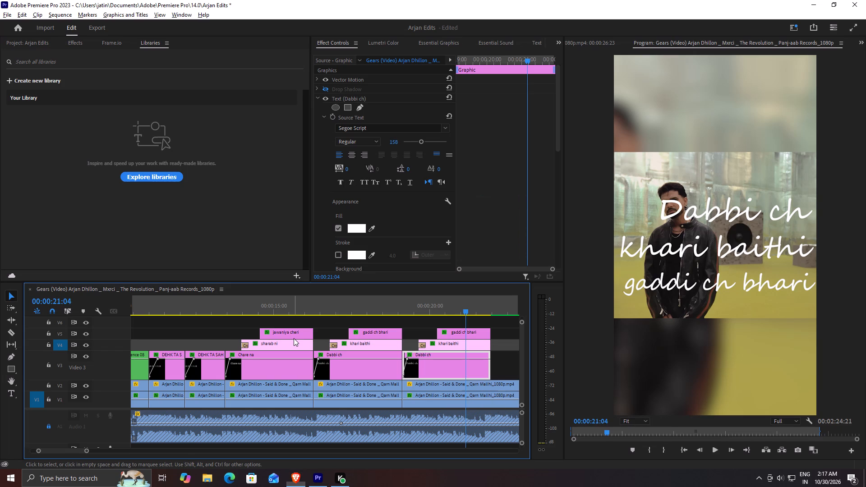
left_click(465, 363)
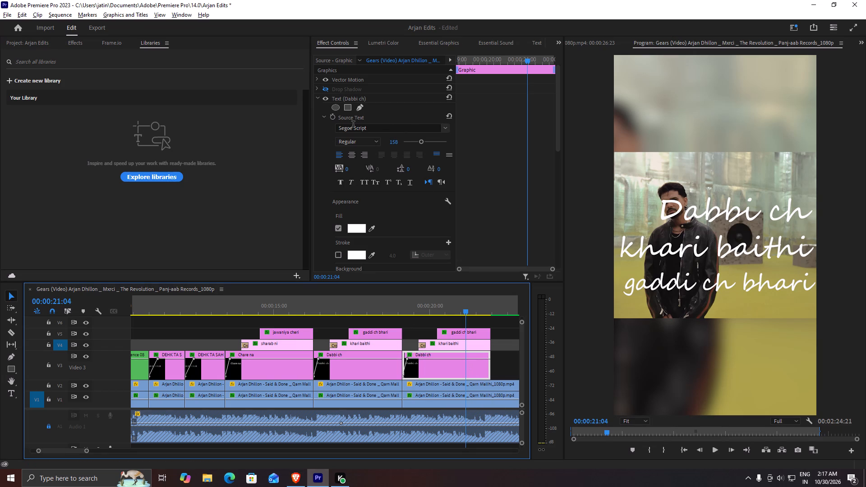
left_click(351, 100)
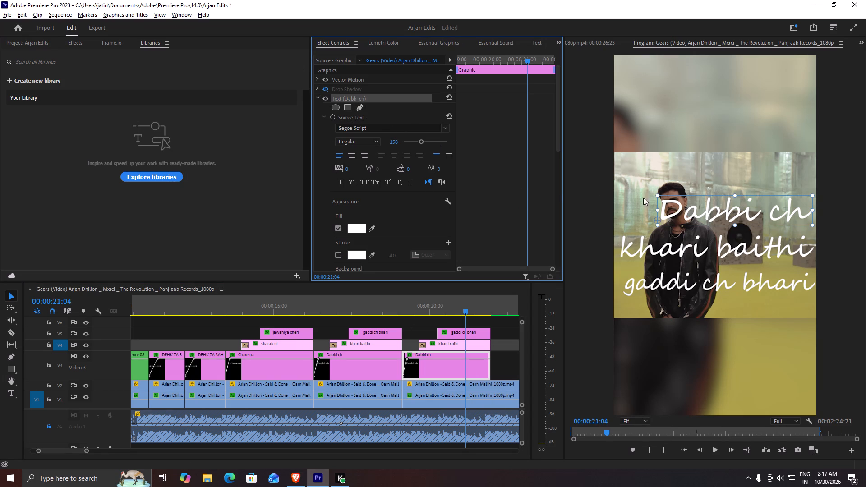
double_click(734, 215)
key("ctrl+v")
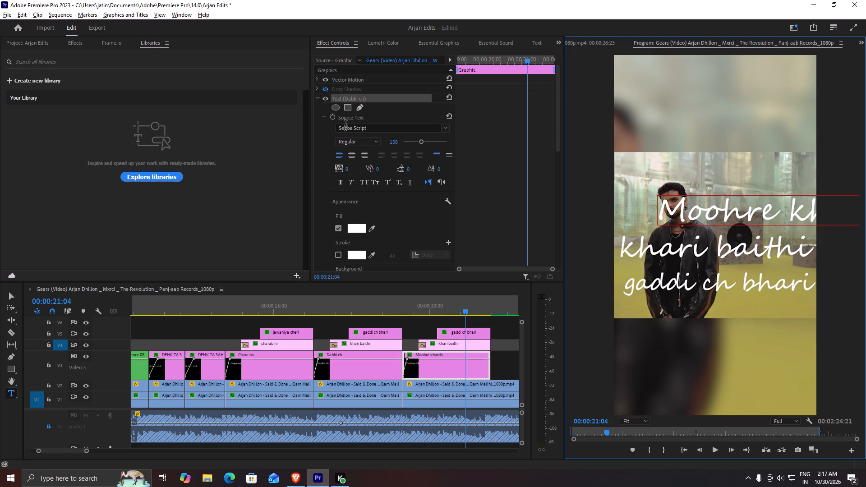
At the title's second position keyframe, 00:00:19:19, set the "Moohre kharda" clip's horizontal Motion position to 508.
left_click(317, 96)
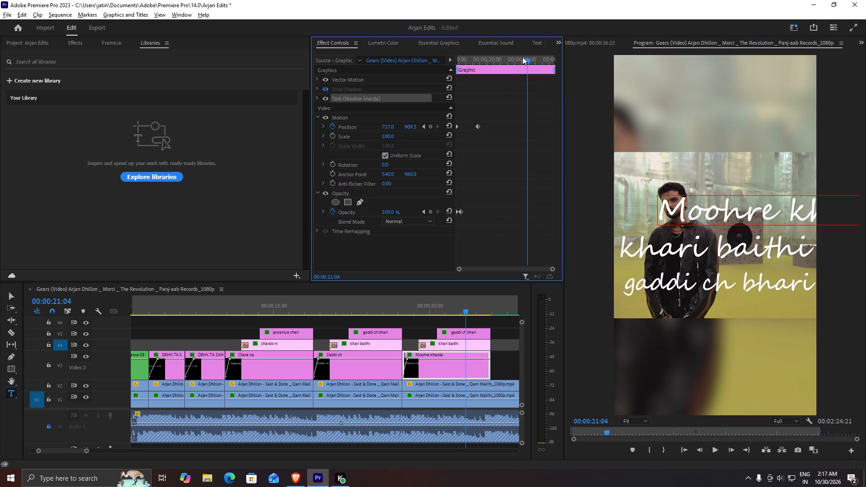
left_click_drag(522, 57, 462, 74)
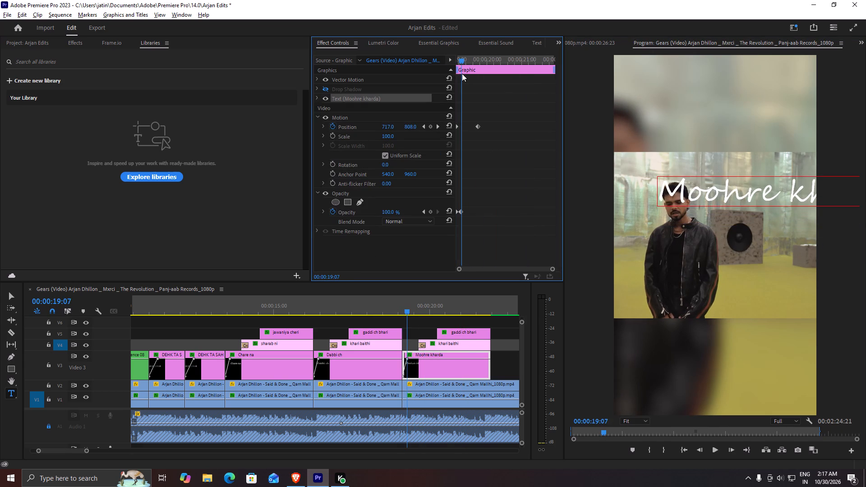
left_click_drag(462, 74, 467, 78)
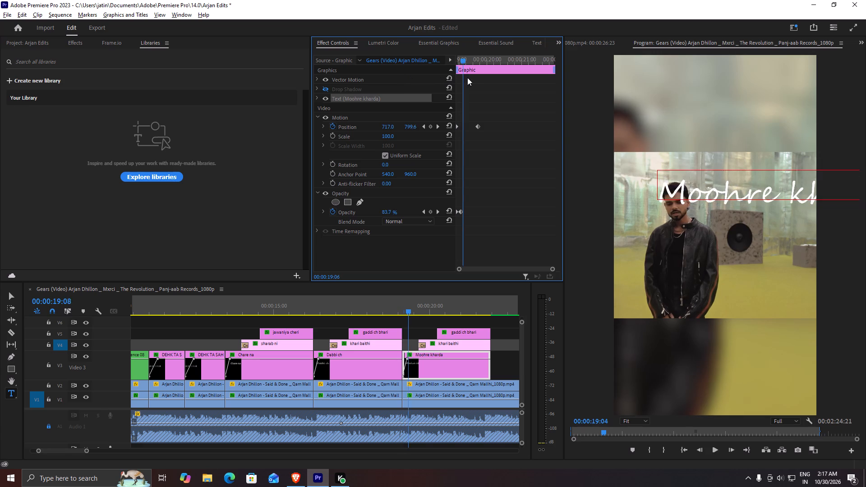
left_click_drag(467, 78, 481, 80)
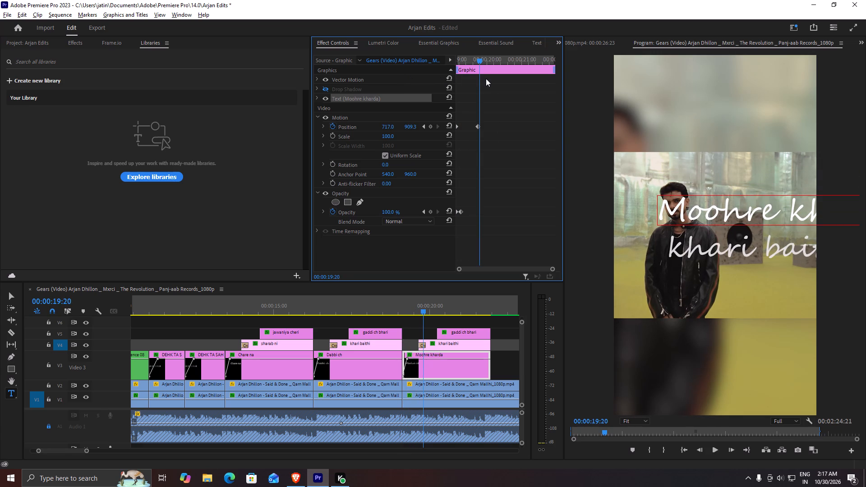
left_click_drag(479, 62, 474, 61, "shift")
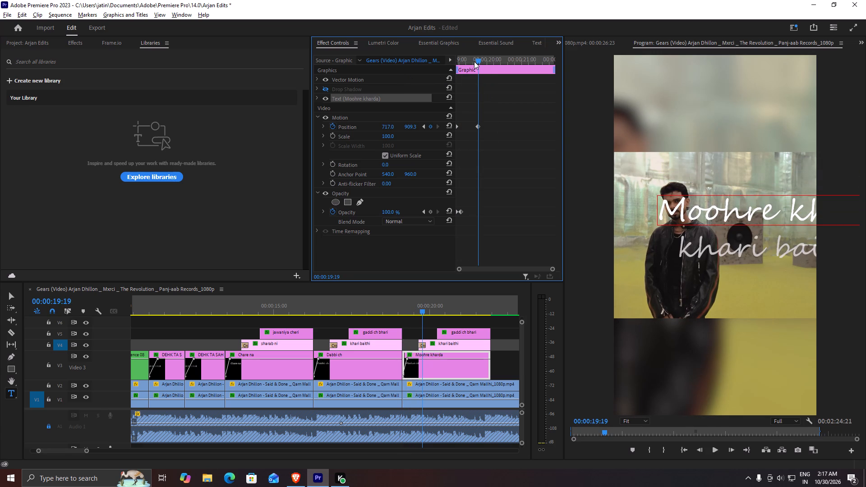
left_click_drag(474, 61, 470, 61, "shift")
left_click_drag(515, 148, 470, 117)
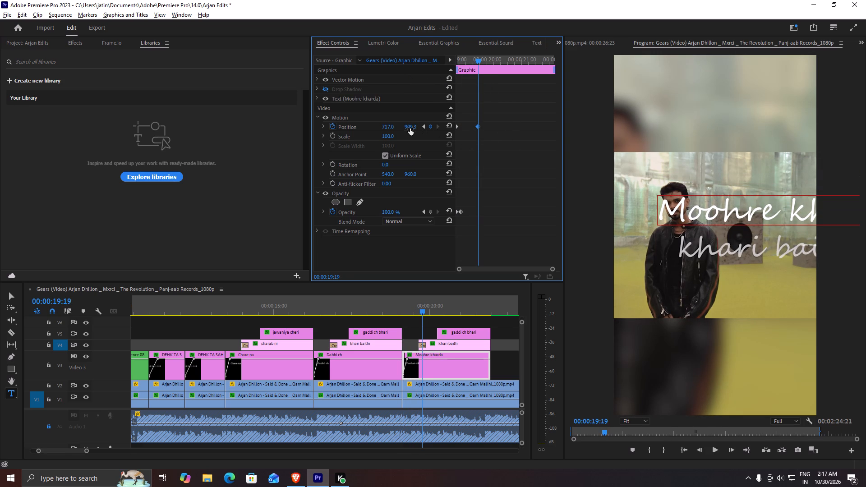
left_click_drag(410, 129, 382, 129)
key("ctrl+z")
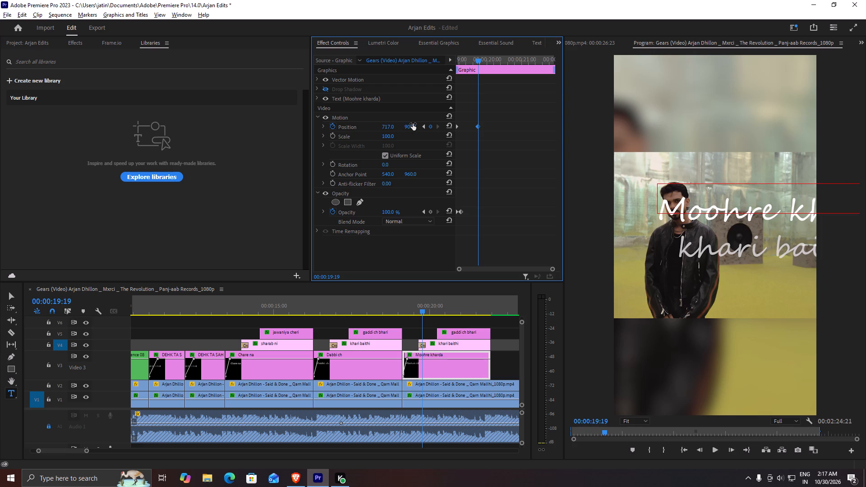
left_click_drag(388, 128, 372, 128)
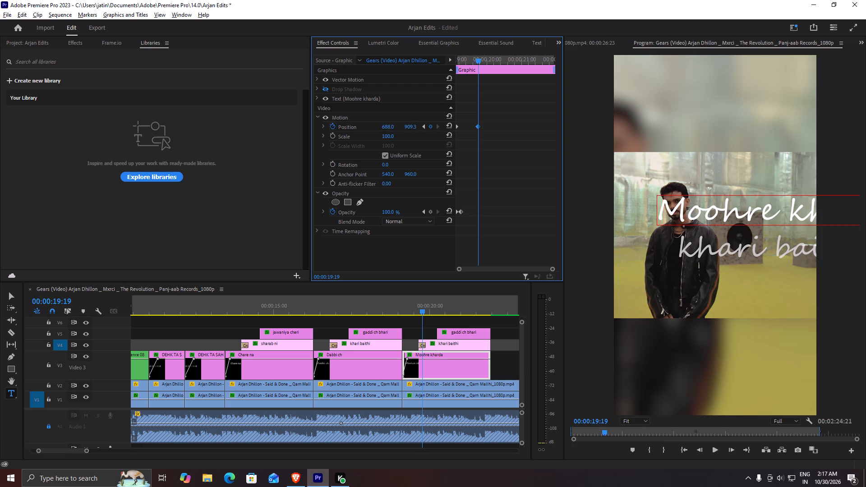
left_click_drag(372, 128, 310, 142)
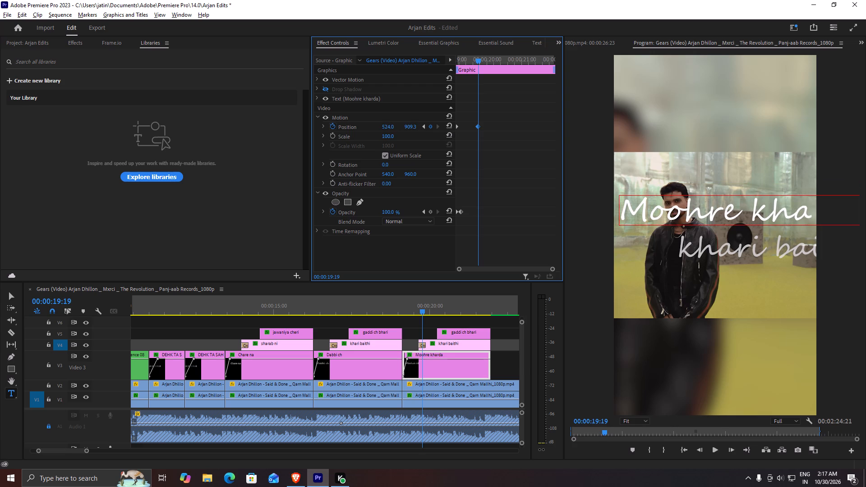
left_click_drag(310, 142, 180, 146)
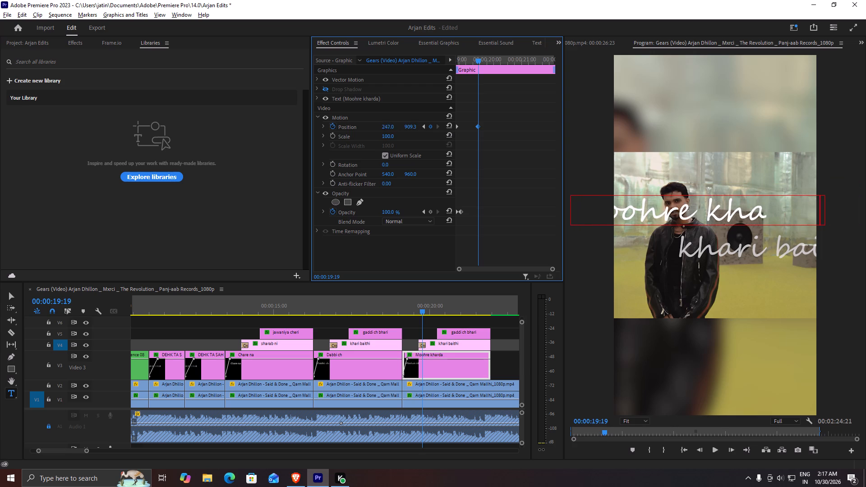
left_click_drag(180, 146, 289, 147)
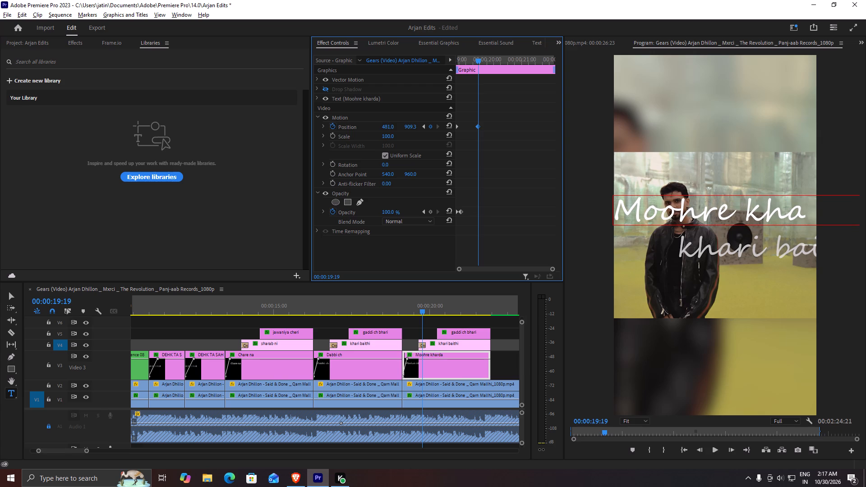
left_click_drag(289, 147, 301, 146)
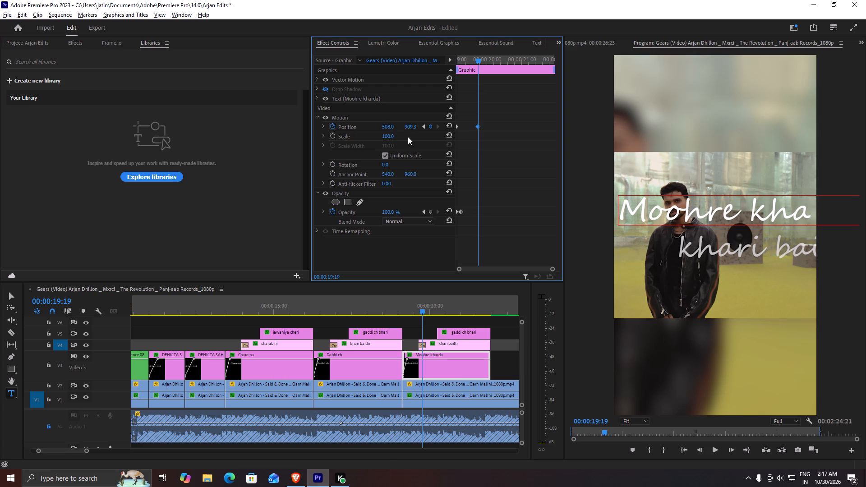
Reduce the "Moohre kharda" title's font size to 124.
left_click(317, 97)
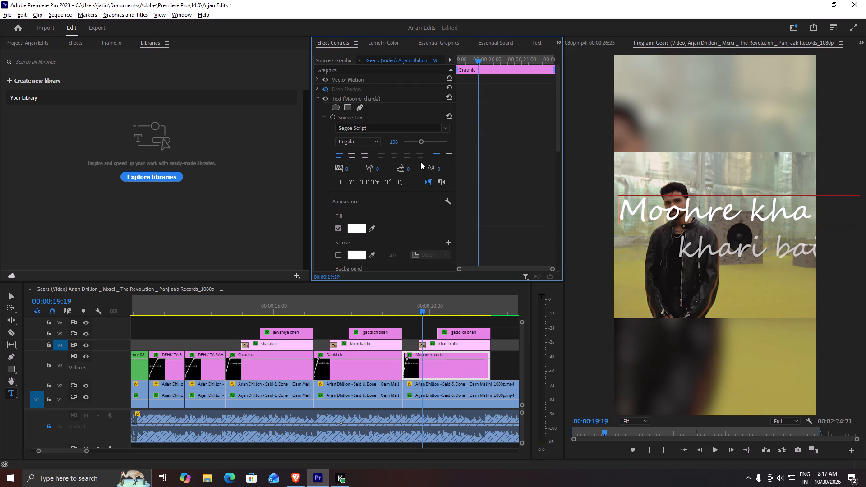
left_click_drag(421, 142, 413, 142)
left_click_drag(413, 142, 416, 144)
left_click(487, 116)
left_click(347, 99)
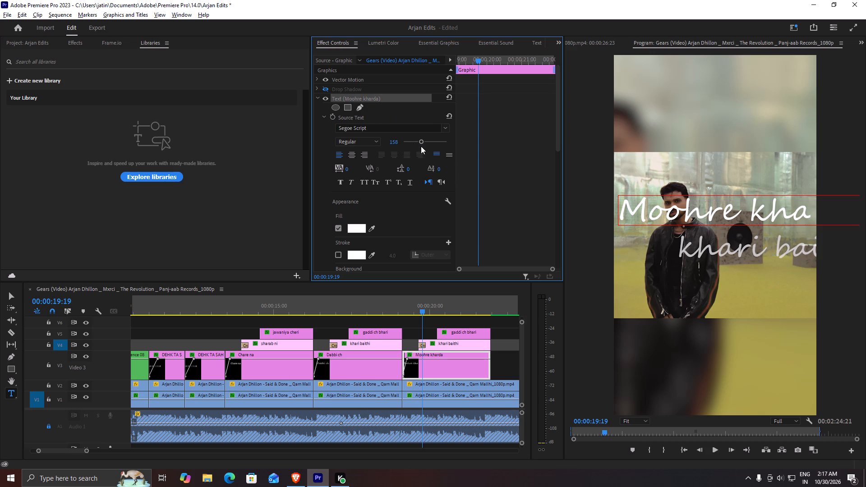
left_click(419, 140)
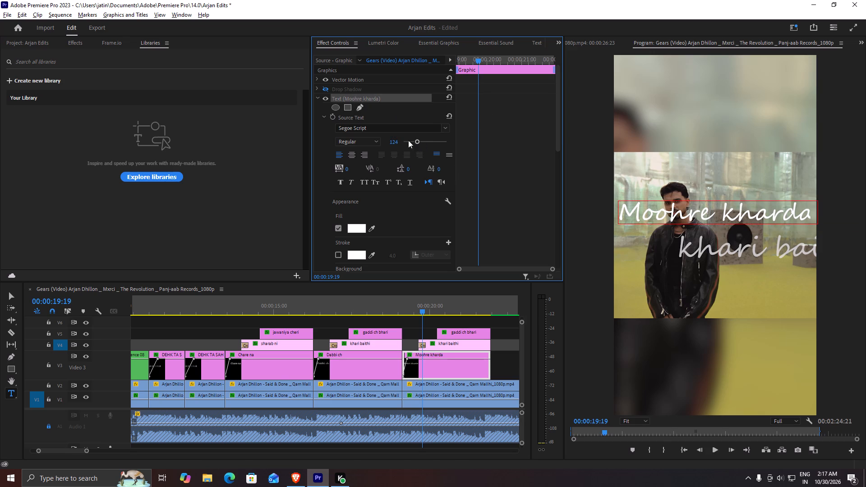
left_click(314, 96)
left_click(315, 97)
Remove the "Moohre kharda" clip's Position keyframes and set its Motion position to 503, 785.3.
left_click(333, 121)
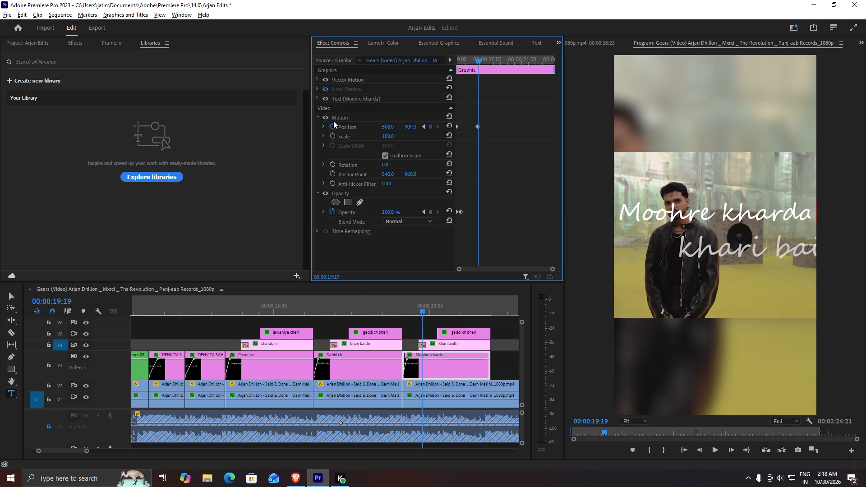
left_click(336, 127)
left_click(472, 249)
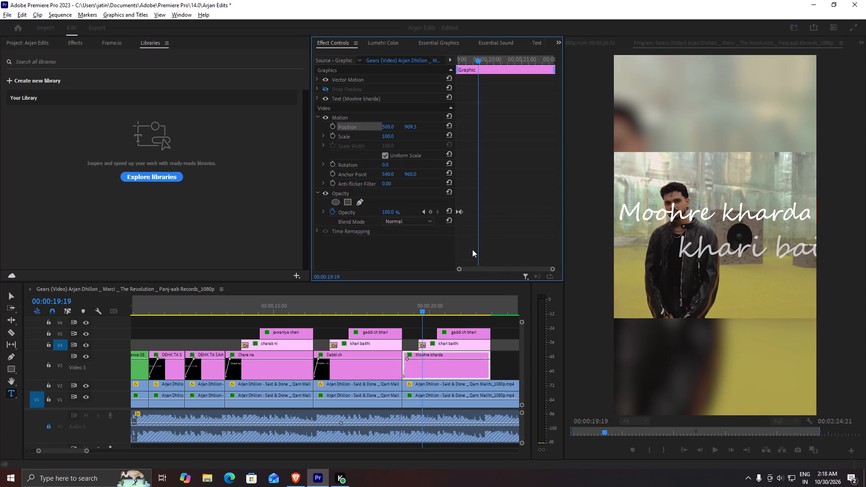
left_click(389, 126)
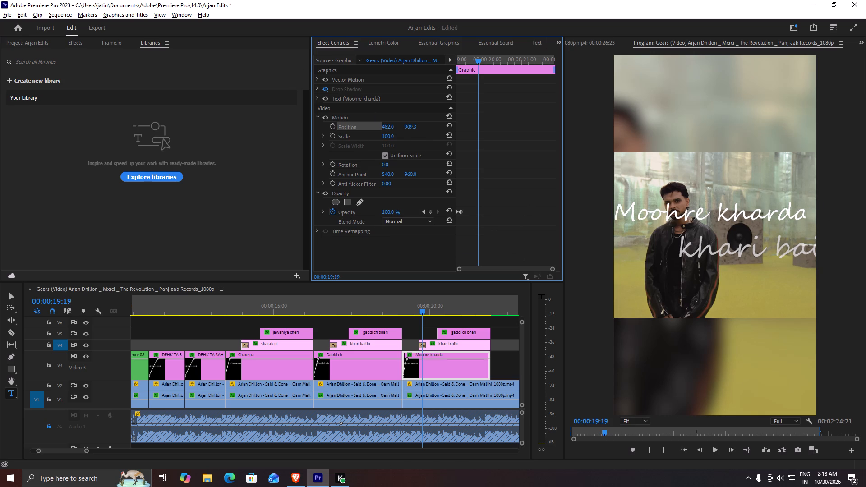
left_click_drag(417, 127, 330, 133)
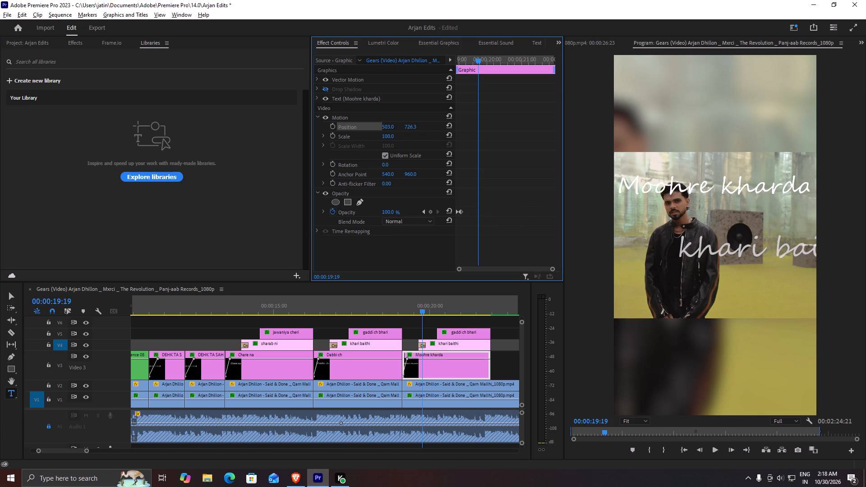
left_click_drag(330, 133, 366, 142)
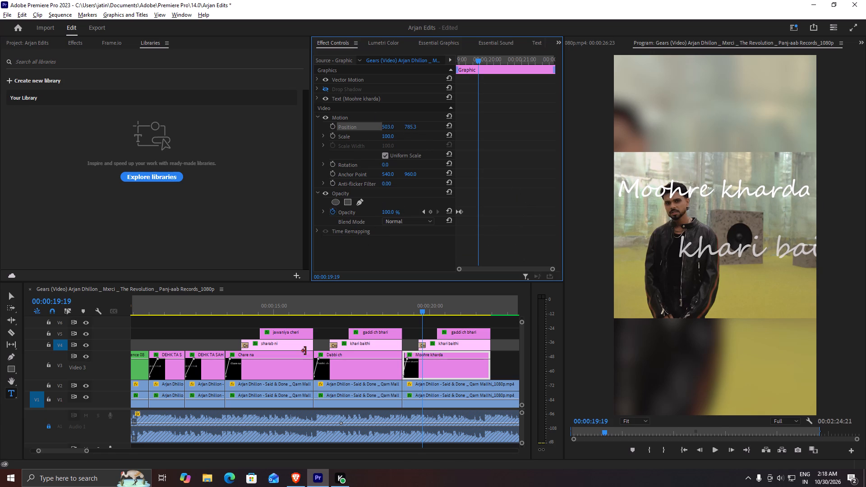
Remove the Position keyframes from the last "khari baithi" clip on V4 and set its Motion position to 311.8, 976.
left_click(462, 345)
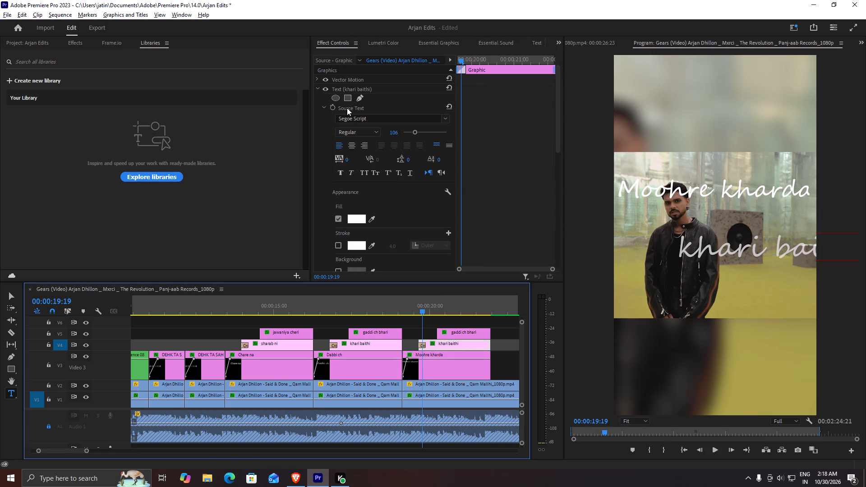
left_click(315, 89)
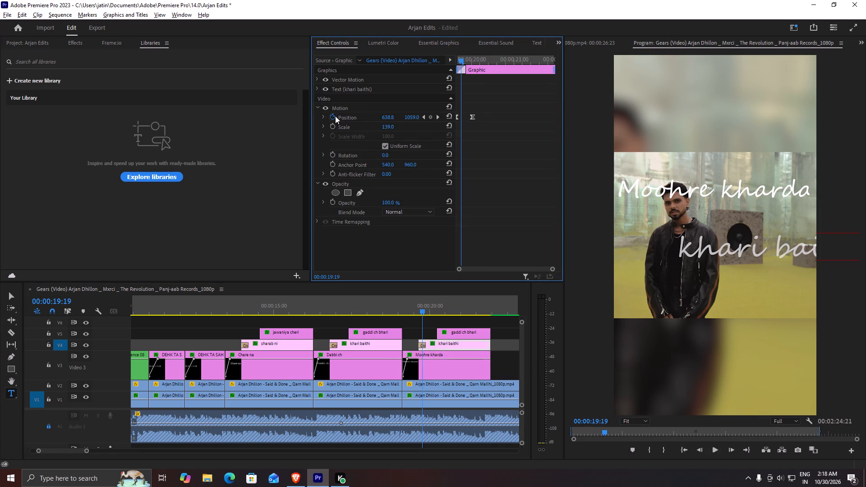
left_click(332, 117)
left_click(461, 249)
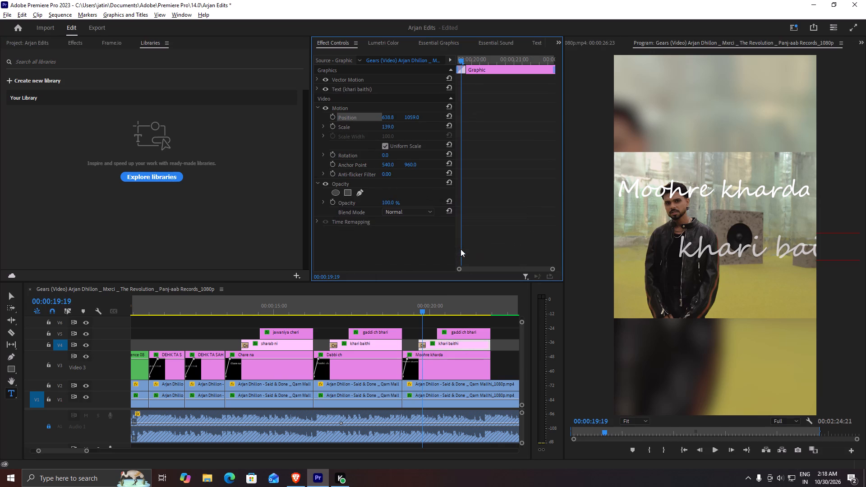
left_click_drag(387, 116, 252, 126)
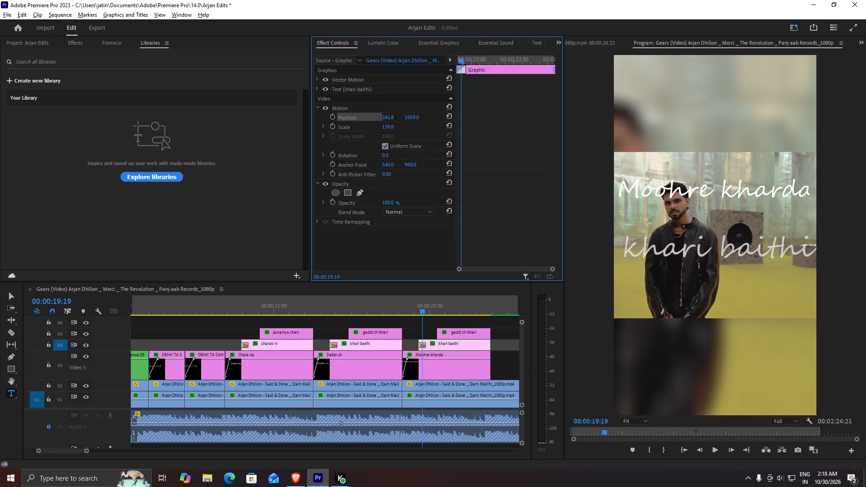
left_click_drag(252, 126, 240, 129)
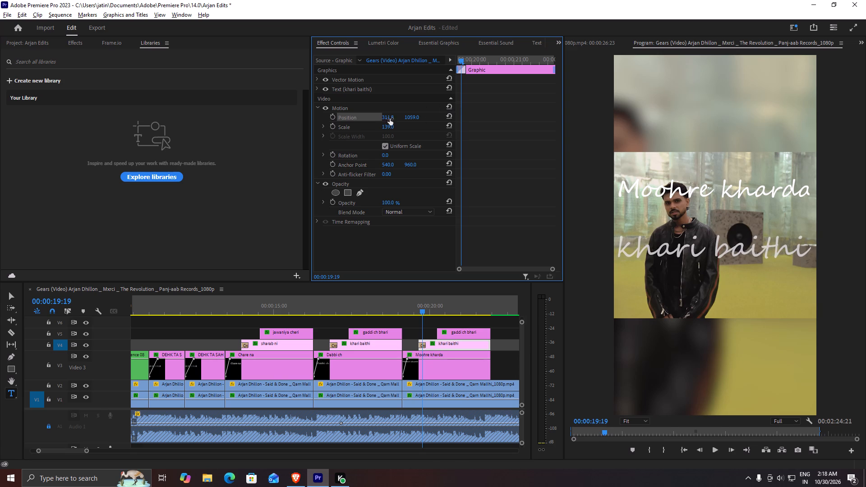
left_click_drag(410, 116, 373, 115)
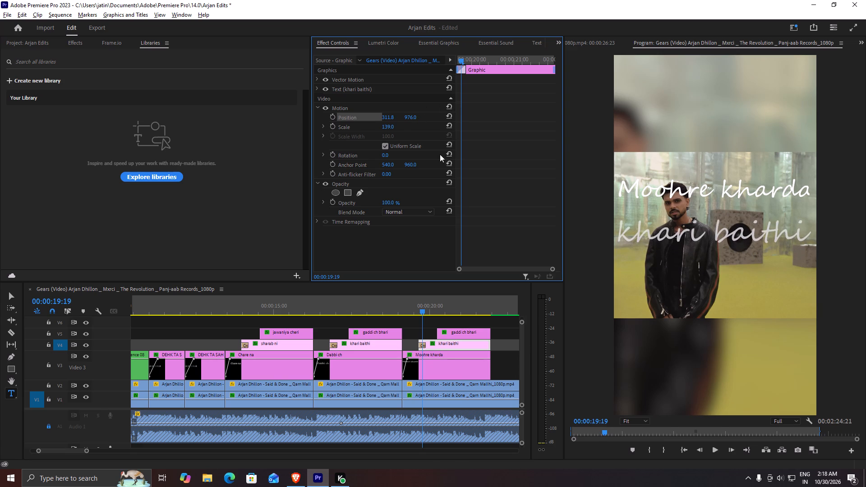
At 00:00:20:18, remove the last "gaddi ch bhari" clip's Position keyframes and set its Motion position to 204, 1141.
left_click_drag(422, 309, 427, 308)
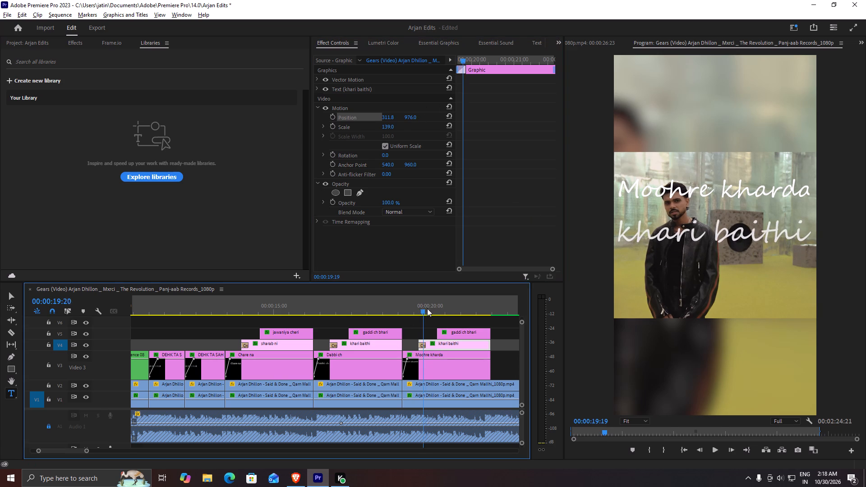
left_click_drag(427, 308, 452, 310)
left_click(458, 335)
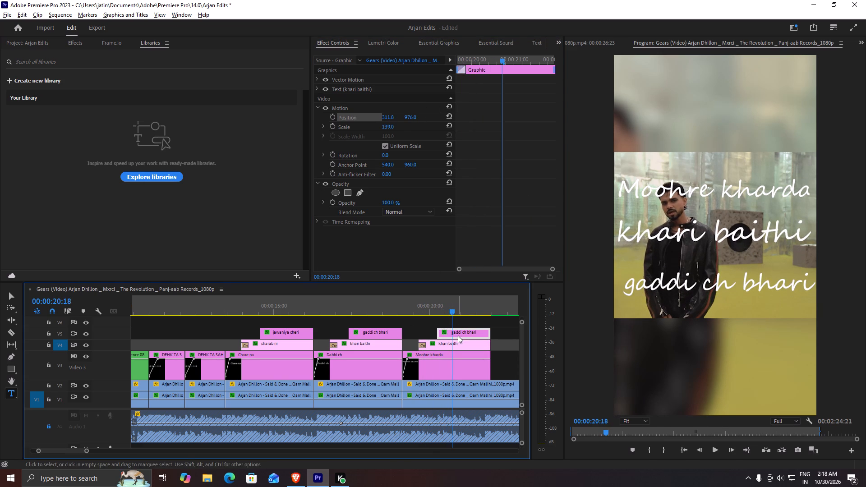
left_click(327, 116)
left_click(335, 115)
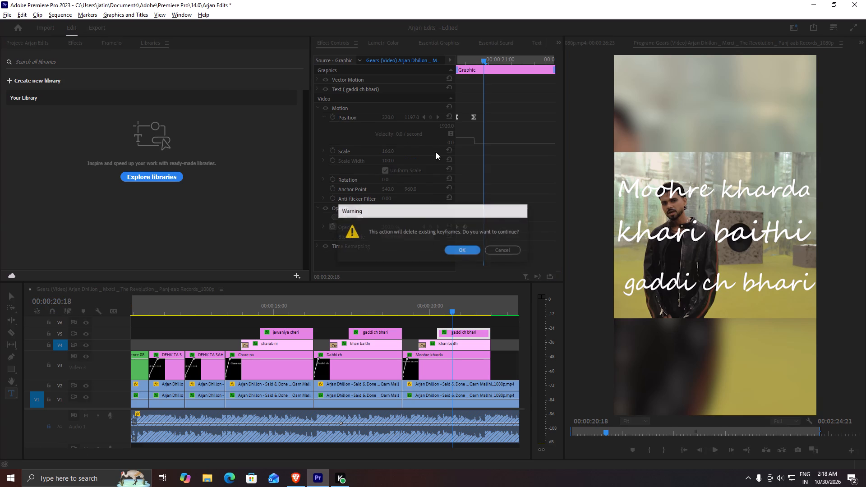
left_click(469, 250)
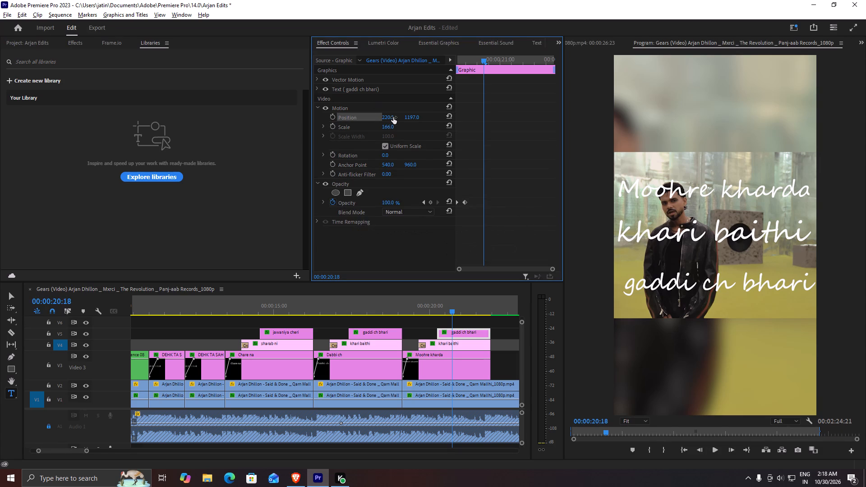
left_click_drag(392, 118, 379, 119)
left_click_drag(411, 118, 427, 118)
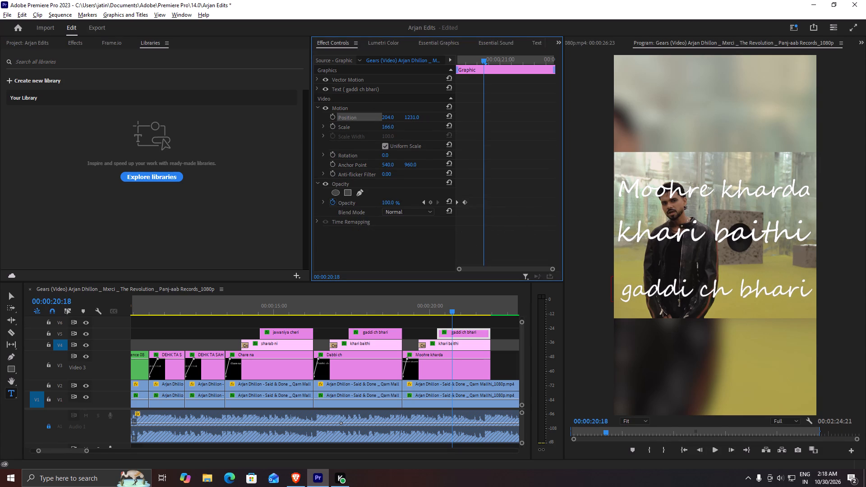
left_click_drag(427, 118, 386, 105)
Switch to the Brave browser and copy the words "ni koi muchh" from the Said & Done lyrics page.
key("alt+Tab")
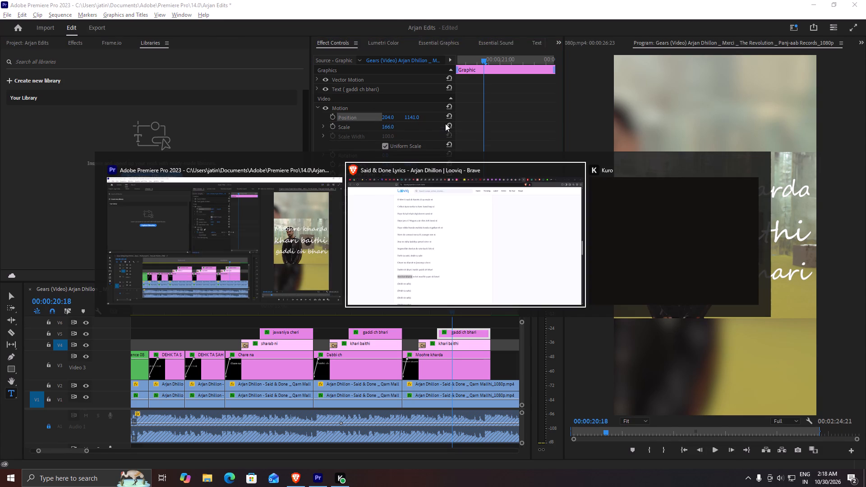
left_click_drag(238, 366, 245, 366)
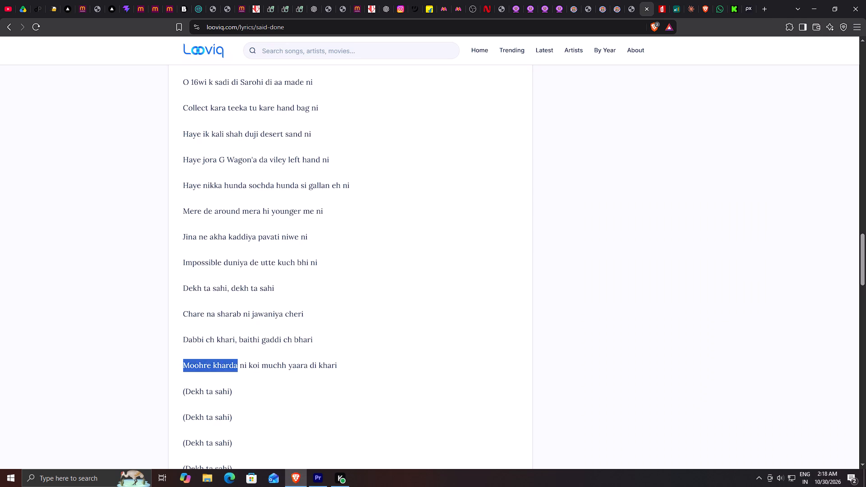
left_click(245, 366)
left_click_drag(240, 366, 286, 359)
key("ctrl+c")
Back in Premiere Pro, replace the duplicated title's "khari baithi" text with "ni koi muchh".
key("alt+Tab")
triple_click(712, 235)
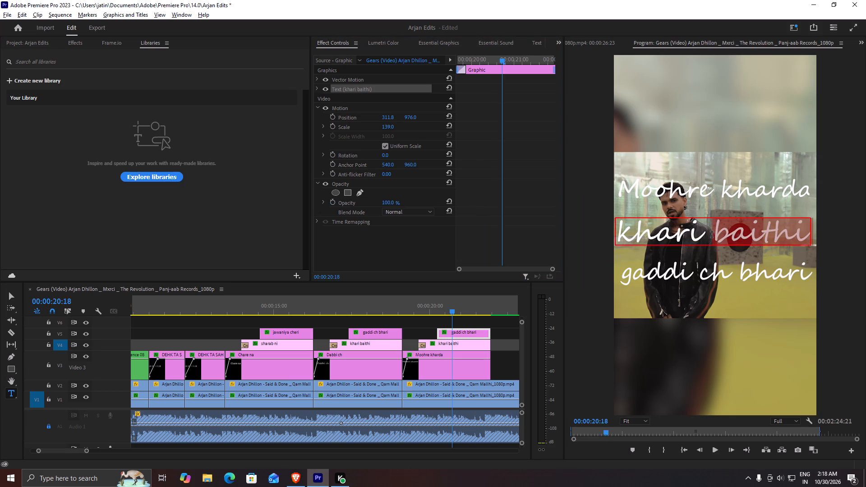
key("ctrl+v")
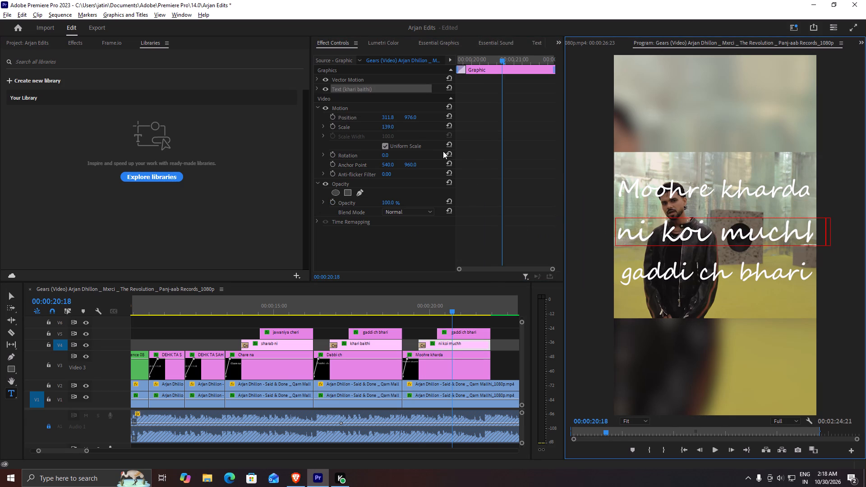
Set the "ni koi muchh" clip's Motion scale to 134.
left_click(387, 129)
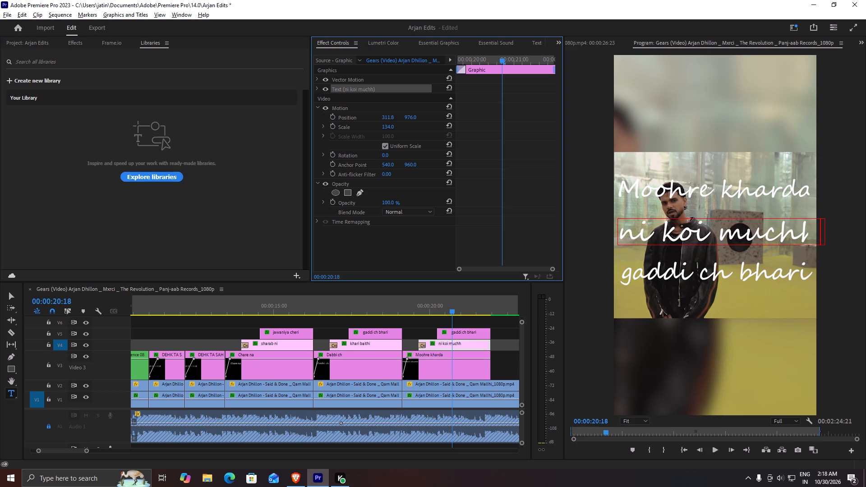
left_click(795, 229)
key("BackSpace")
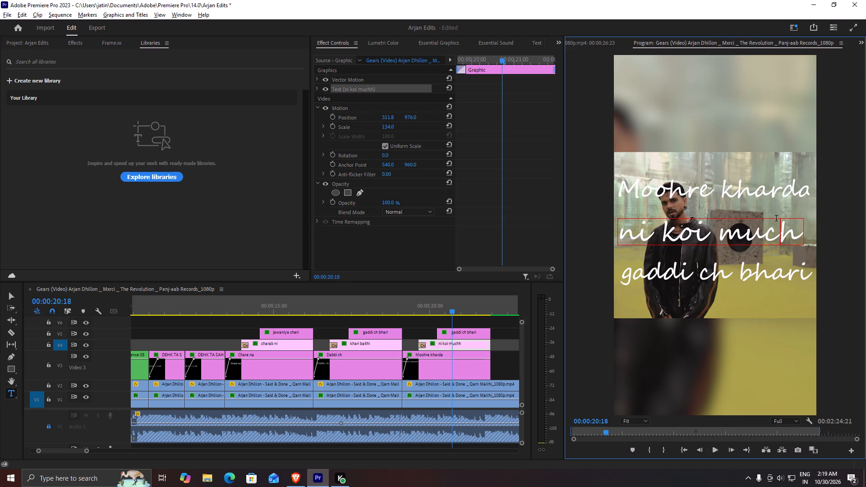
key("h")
Reduce the "ni koi muchh" title's font size to 96.
left_click(378, 39)
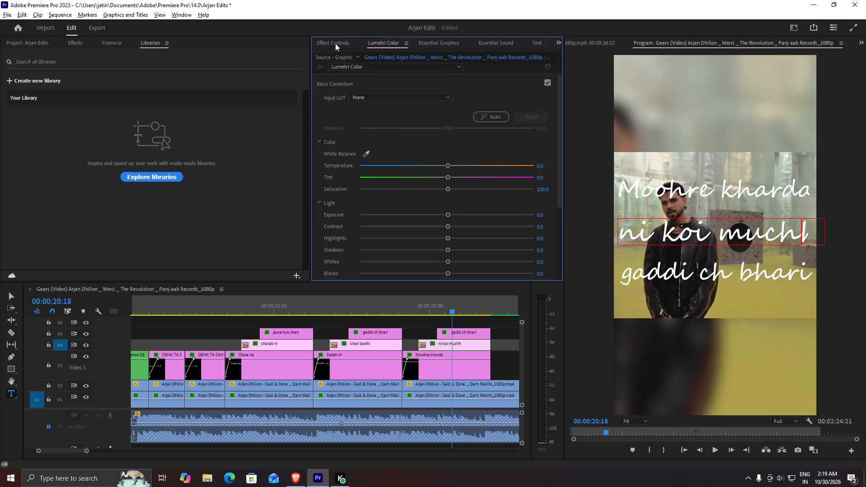
left_click(335, 43)
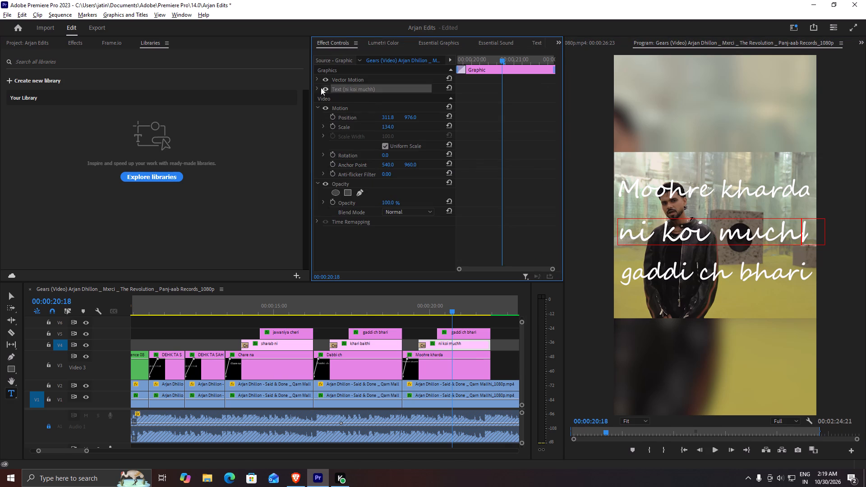
left_click(313, 86)
left_click(314, 87)
left_click(317, 88)
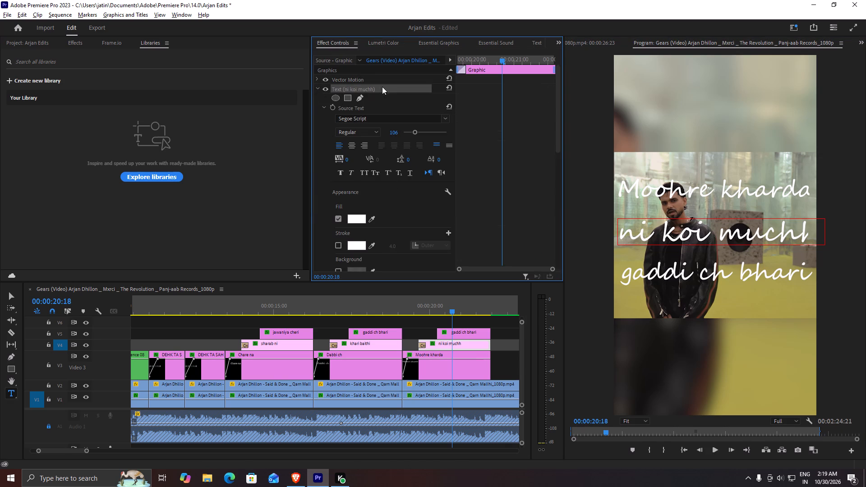
left_click(414, 130)
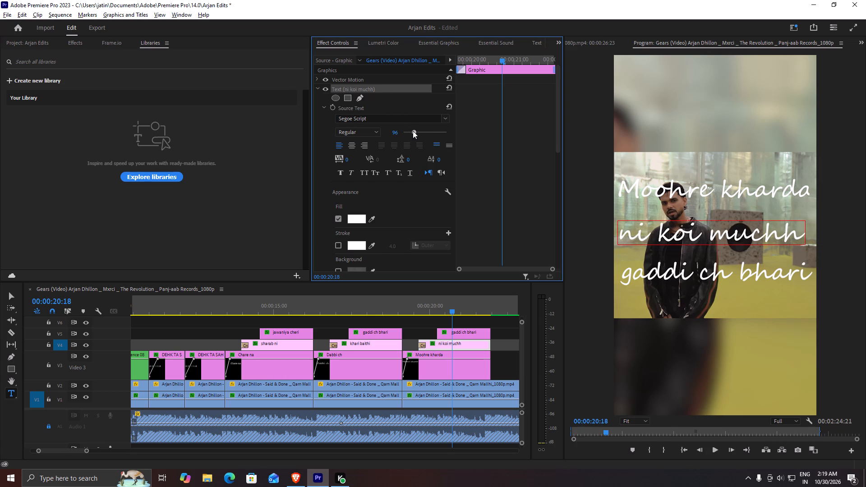
left_click(317, 87)
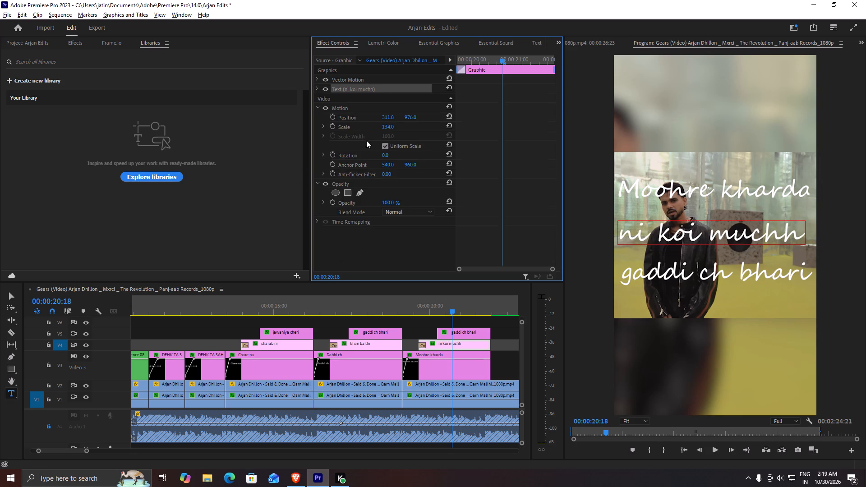
Enlarge the "ni koi muchh" title's Motion scale to 139.
left_click_drag(385, 129, 397, 129)
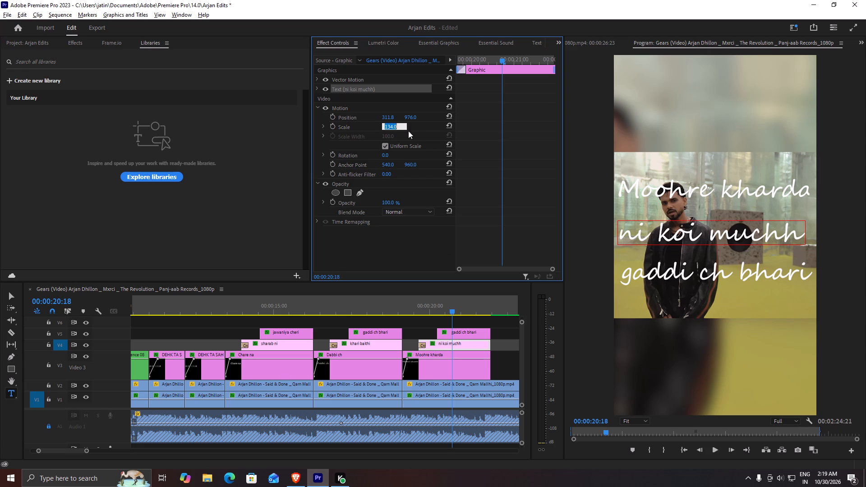
left_click(412, 134)
left_click_drag(385, 128, 390, 128)
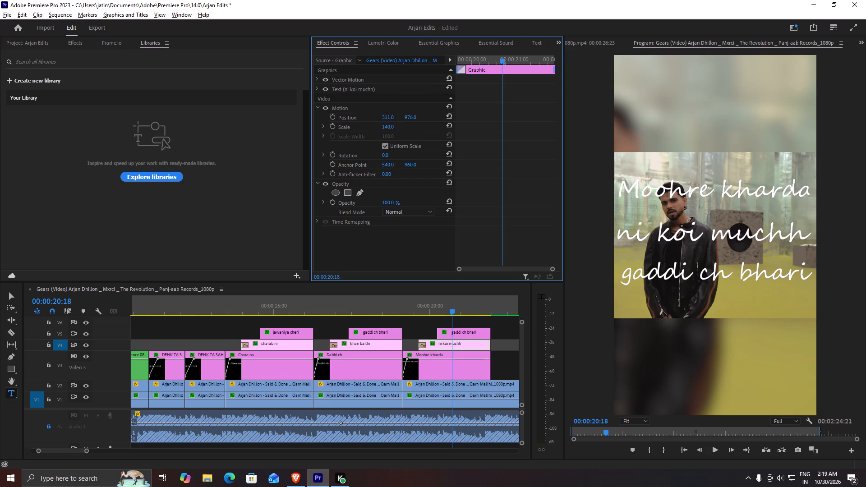
left_click_drag(390, 128, 389, 128)
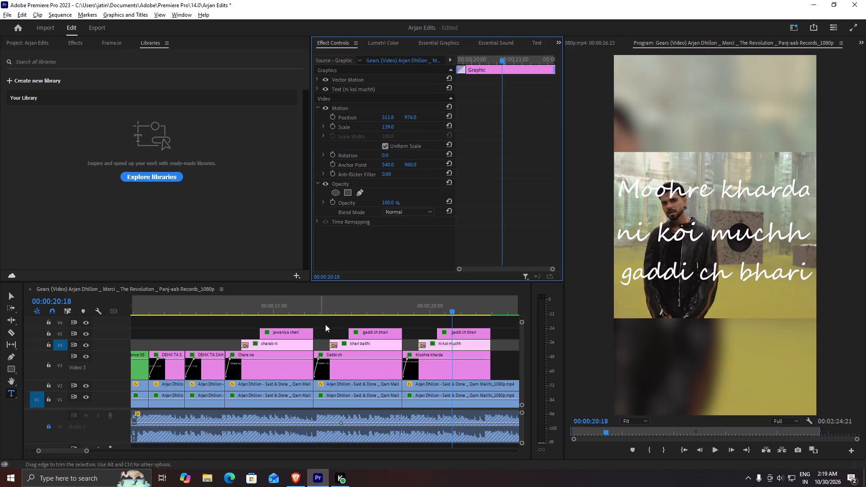
Select the last "gaddi ch bhari" title clip, and in Brave copy the words "yaara di khari" from the lyrics page.
left_click(457, 332)
key("alt+Tab")
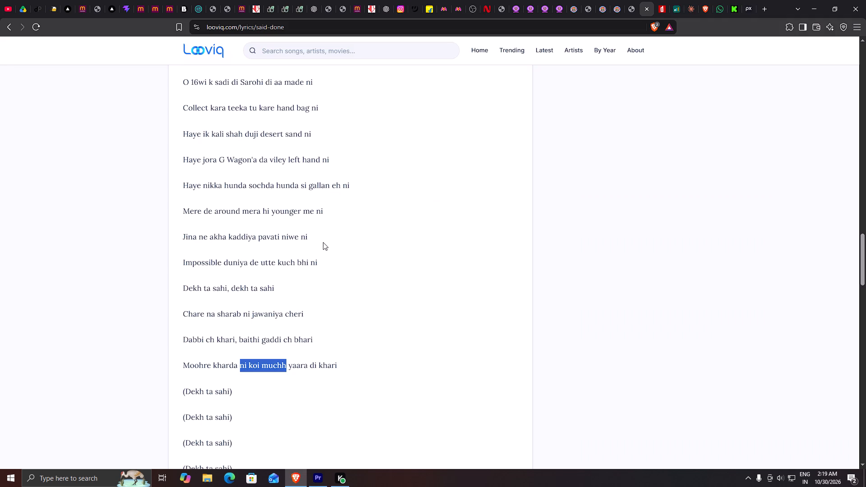
left_click_drag(289, 368, 352, 360)
key("ctrl+c")
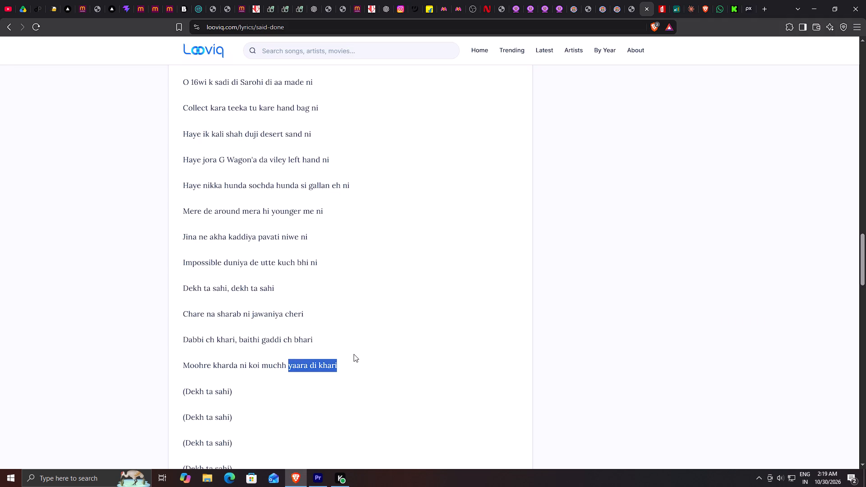
key("ctrl+c")
Back in Premiere Pro, replace the duplicated title's "gaddi ch bhari" text with the copied "yaara di khari".
key("alt+Tab")
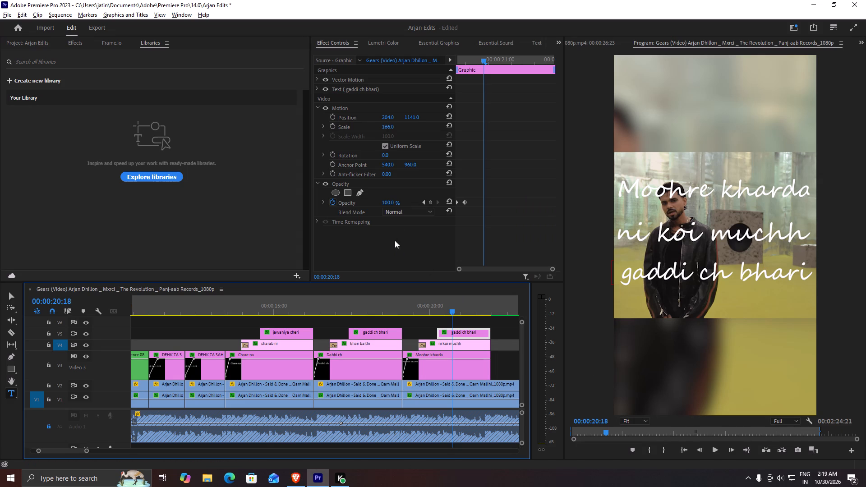
left_click(713, 291)
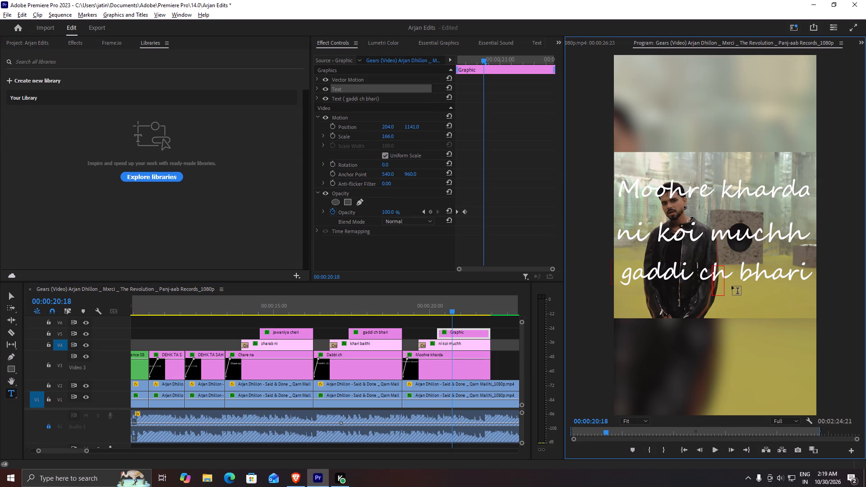
key("ctrl+z")
double_click(717, 275)
double_click(717, 275)
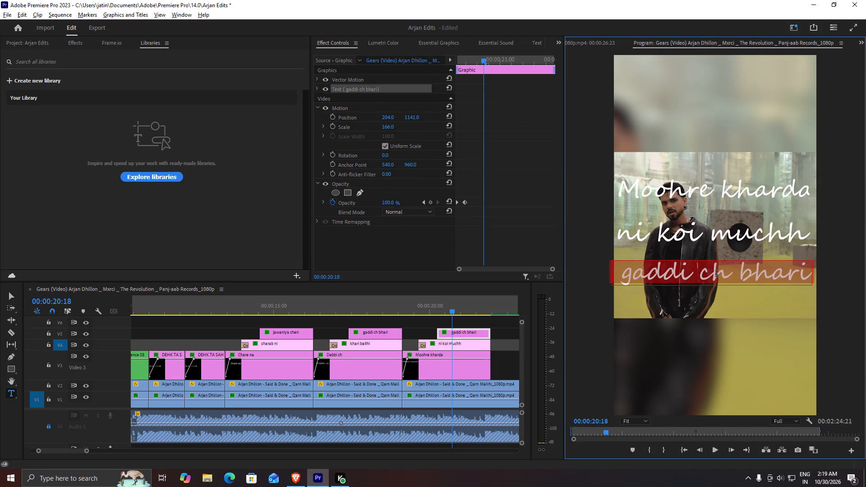
key("ctrl+v")
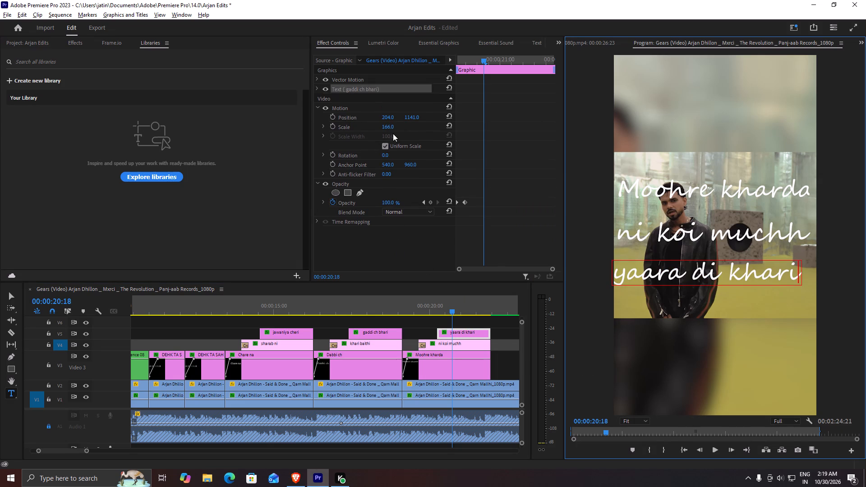
Set the "yaara di khari" clip's horizontal Motion position to 234.
left_click_drag(388, 117, 405, 125)
Play back the "Moohre kharda ni koi muchh yaara di khari" section repeatedly to check the titles' timing against the song.
left_click_drag(414, 310, 375, 313)
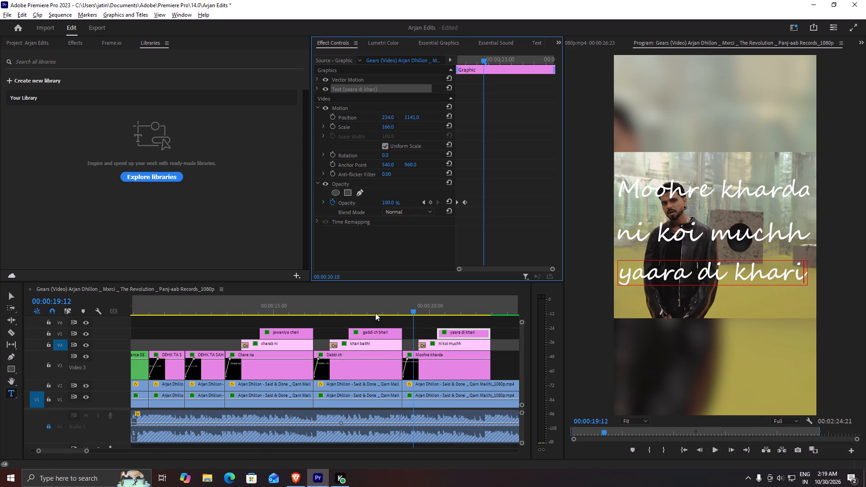
left_click_drag(375, 313, 366, 316)
key("space")
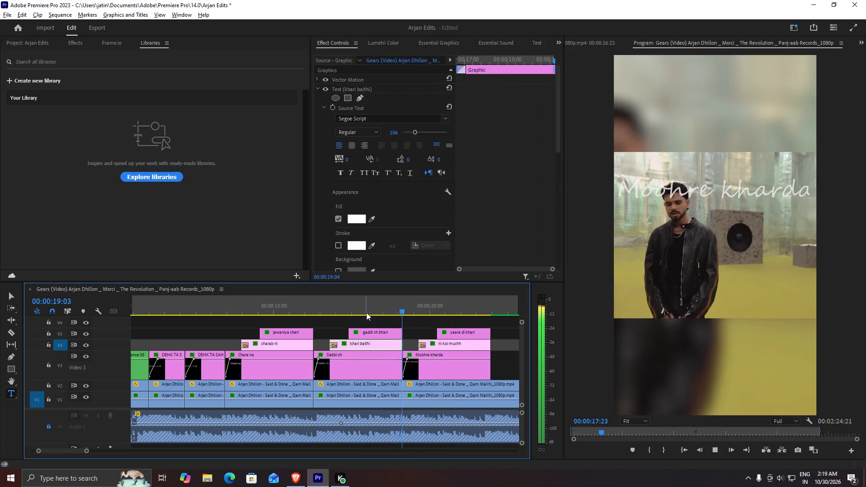
key("space")
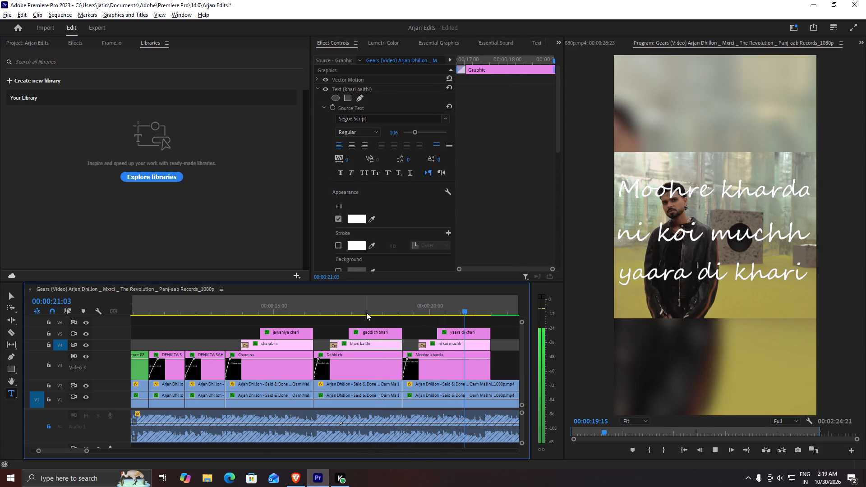
left_click_drag(419, 303, 392, 309)
key("space")
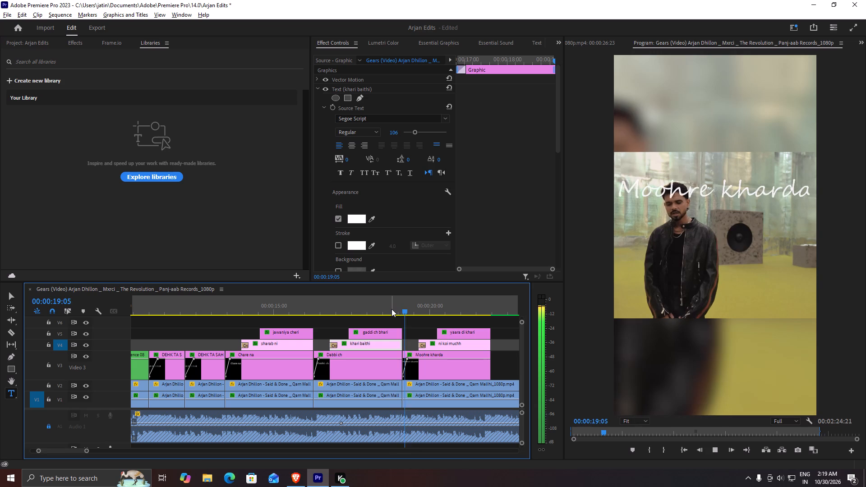
key("space")
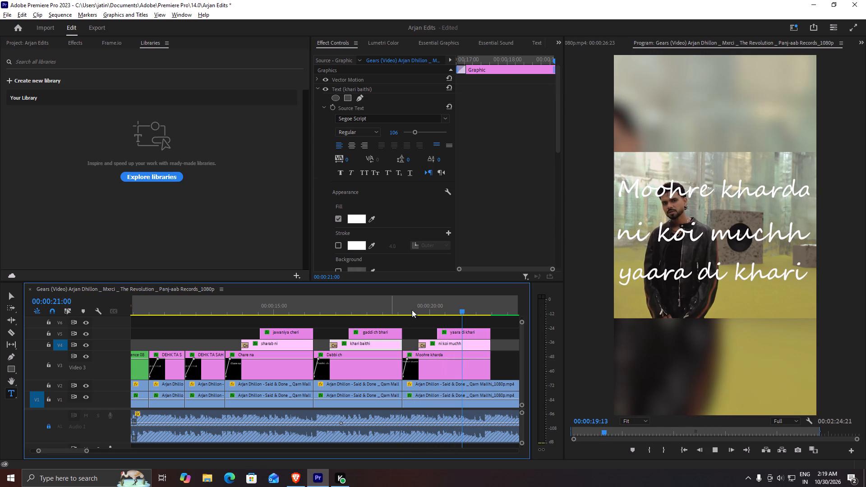
left_click_drag(424, 311, 392, 316)
key("space")
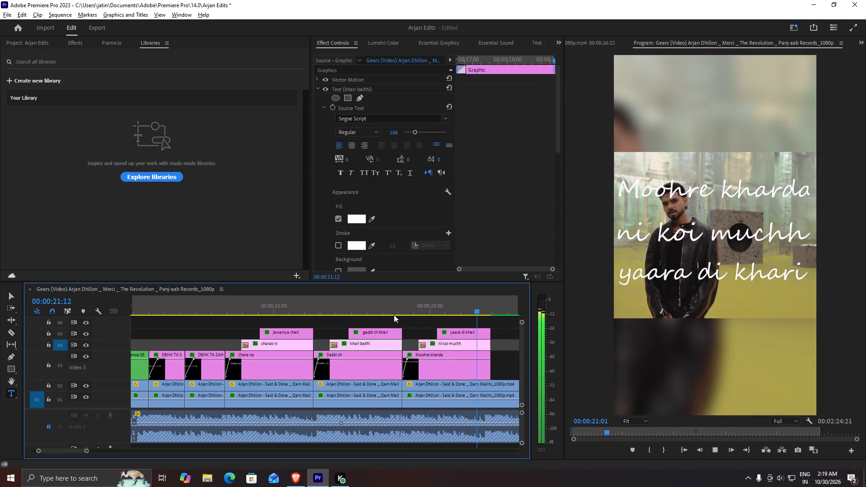
key("space")
Unlock Audio 1 and fade the song out with volume keyframes from 00:00:22:24 down to -999 dB at about 00:00:24:24.
left_click_drag(486, 306, 494, 308)
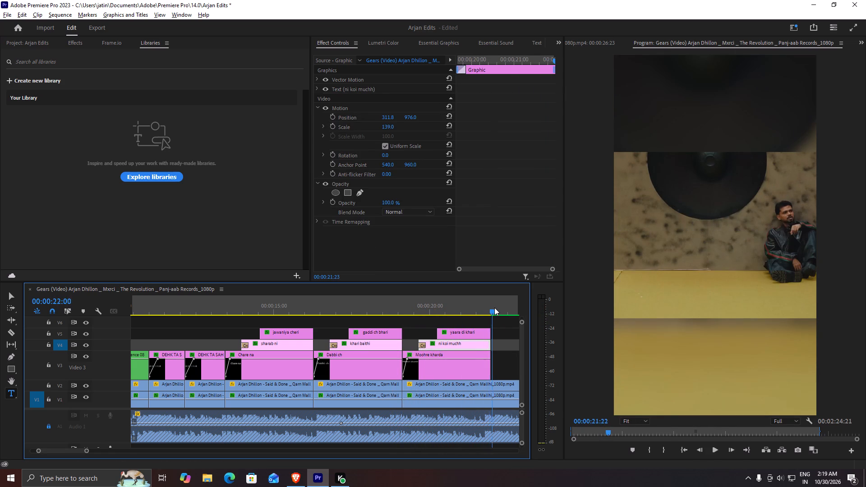
left_click_drag(494, 308, 492, 309)
key("space")
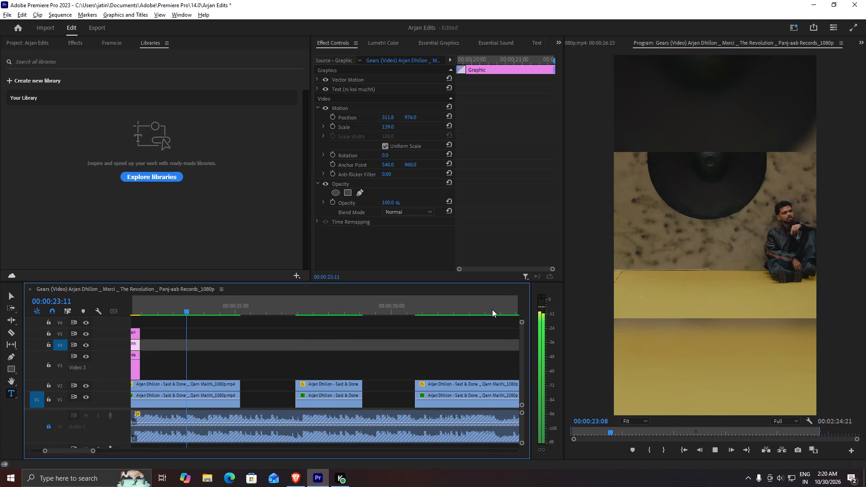
key("space")
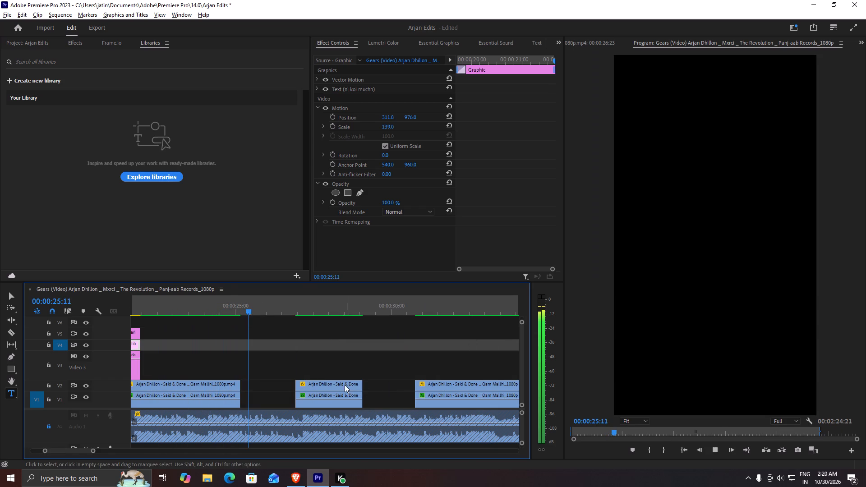
left_click_drag(249, 308, 165, 318)
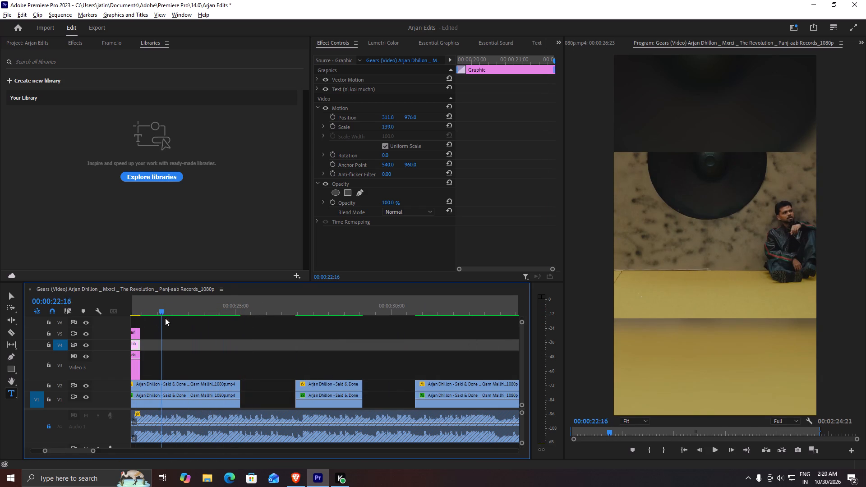
left_click_drag(165, 318, 173, 318)
left_click(49, 428)
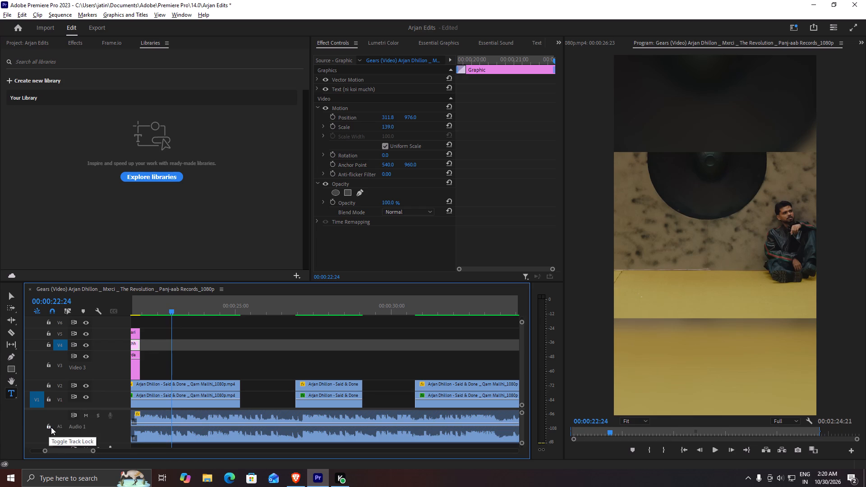
left_click(173, 423, "ctrl")
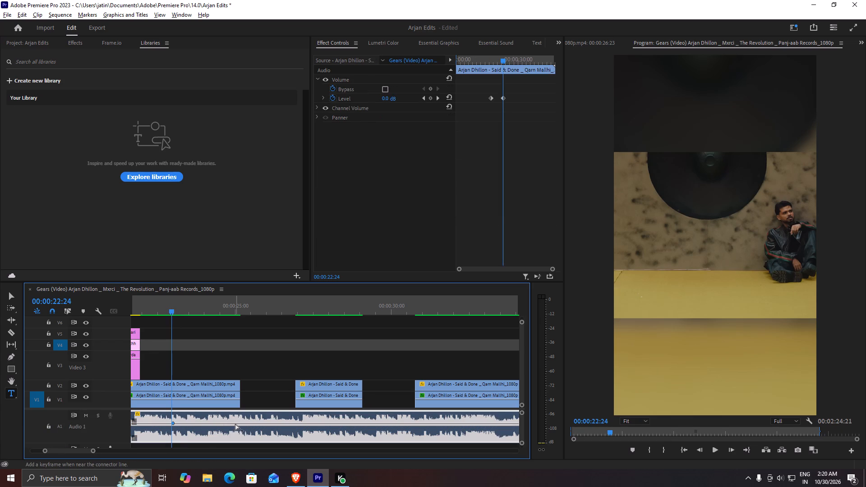
left_click(237, 423, "ctrl")
left_click_drag(238, 423, 235, 441)
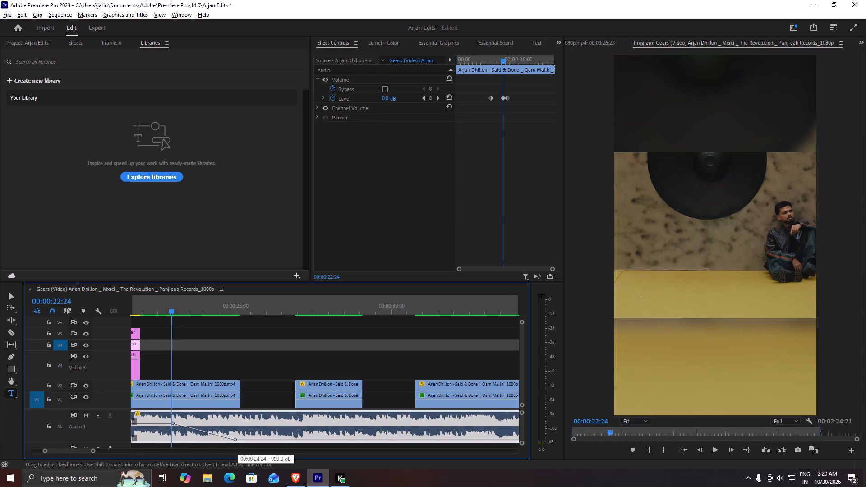
left_click_drag(235, 441, 235, 444)
Play back the section after the last title line to check the audio fade-out.
left_click_drag(170, 311, 135, 309)
key("space")
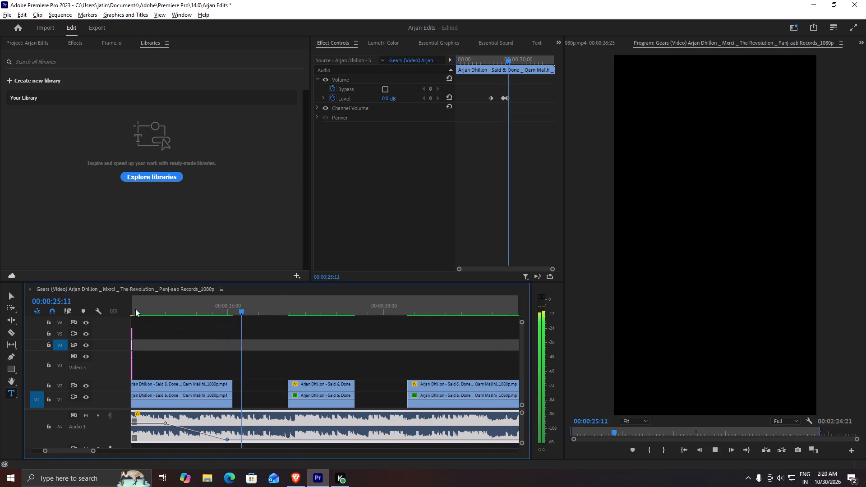
key("space")
left_click_drag(244, 307, 139, 322)
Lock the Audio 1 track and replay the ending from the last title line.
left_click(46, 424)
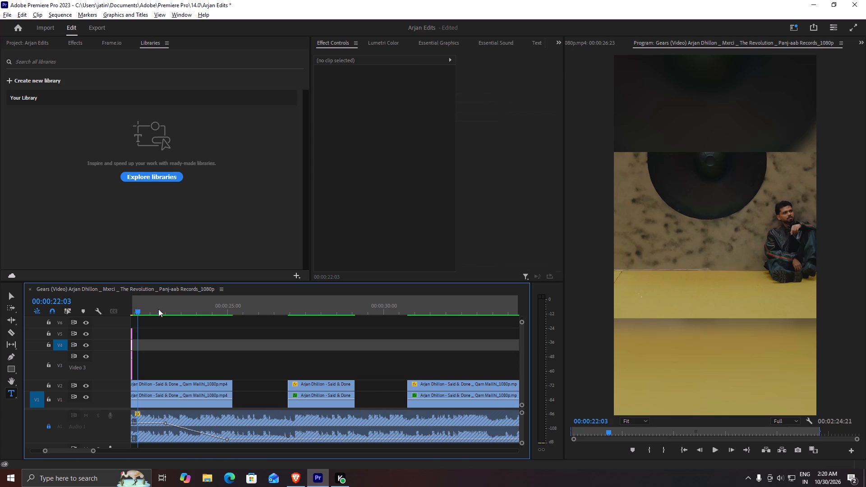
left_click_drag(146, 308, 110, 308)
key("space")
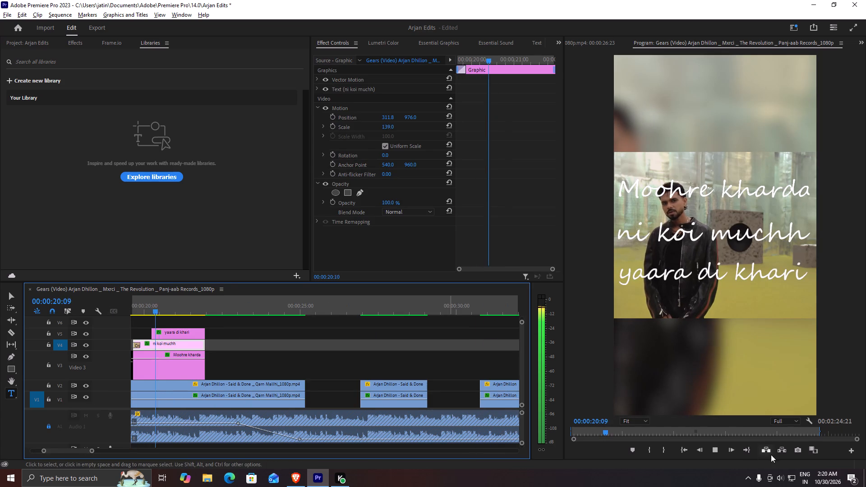
Adjust the Windows speaker volume to 8 while the ending plays.
left_click(783, 478)
scroll(783, 478, "up", 6)
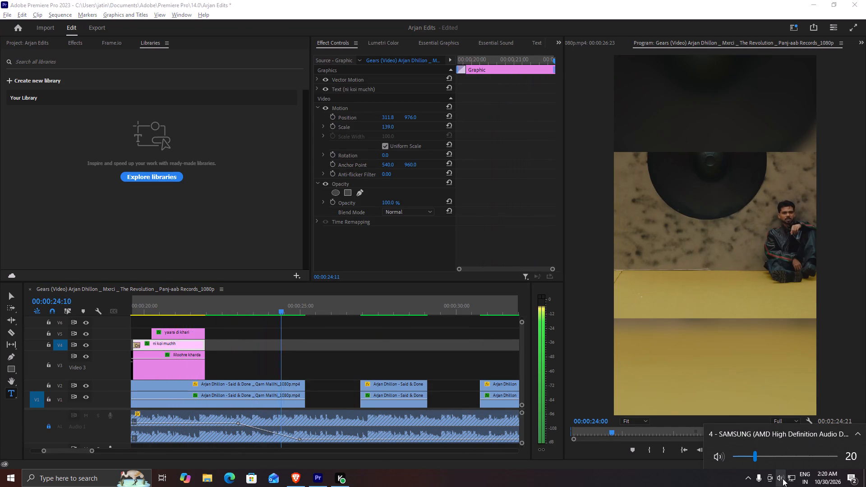
key("space")
scroll(767, 456, "down", 5)
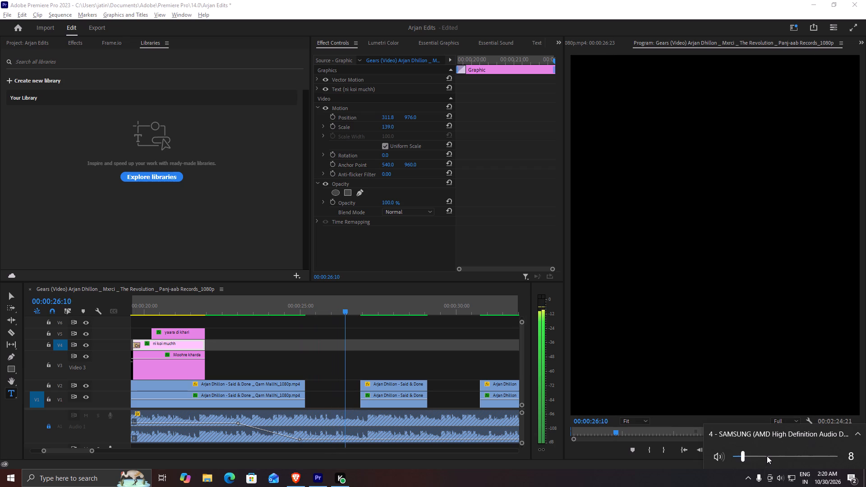
scroll(767, 456, "down", 2)
scroll(767, 456, "up", 3)
scroll(767, 456, "down", 2)
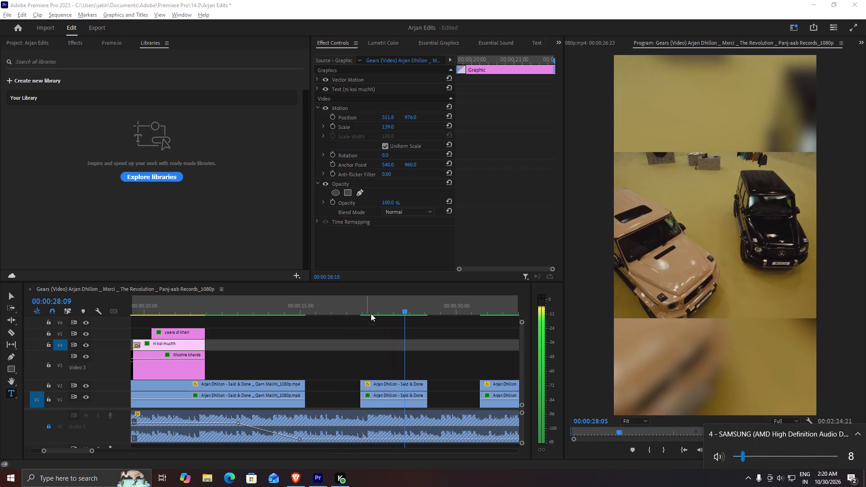
Unlock and target the Audio 1 track, and replay the ending to check the fade-out.
left_click_drag(376, 303, 294, 307)
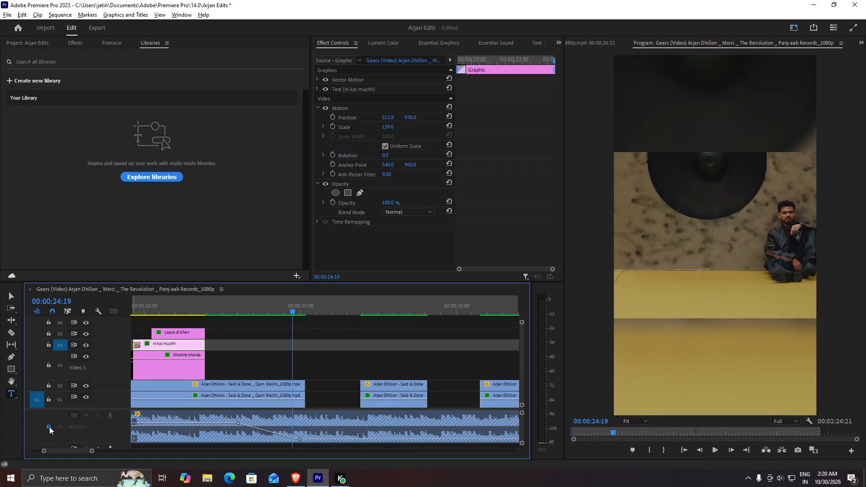
left_click(49, 427)
left_click(57, 430)
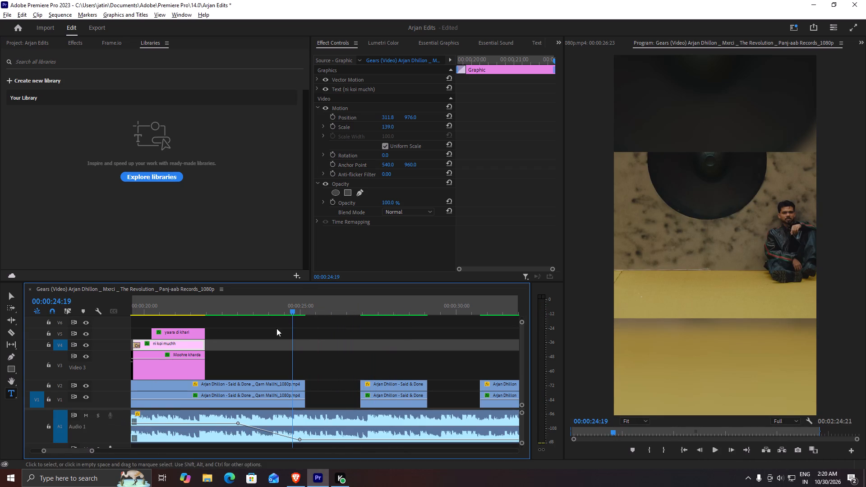
left_click_drag(283, 308, 222, 309)
key("space")
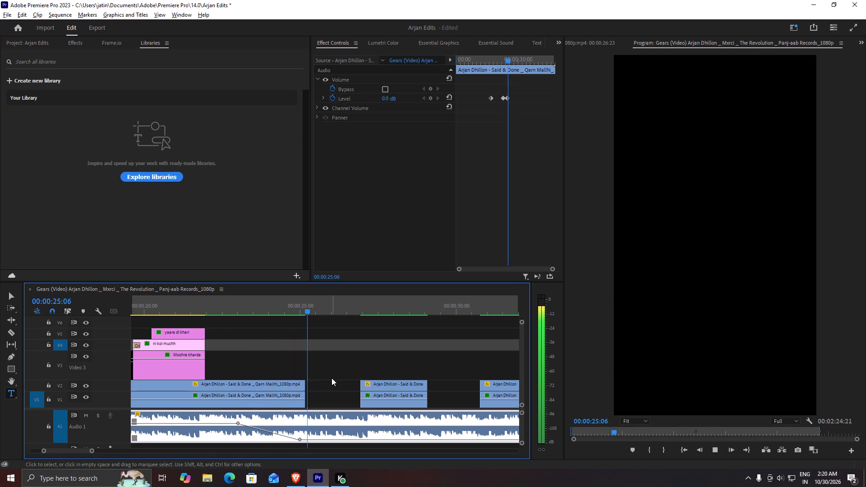
key("space")
Turn off targeting for the Audio 1 track.
left_click(61, 429)
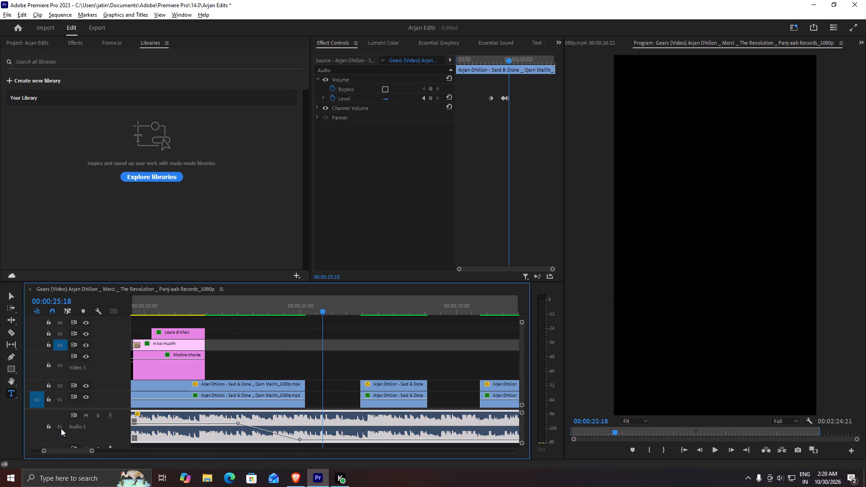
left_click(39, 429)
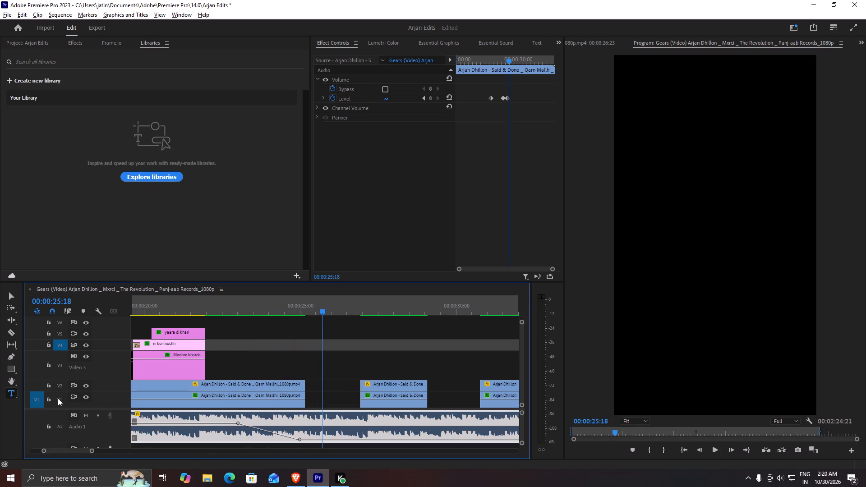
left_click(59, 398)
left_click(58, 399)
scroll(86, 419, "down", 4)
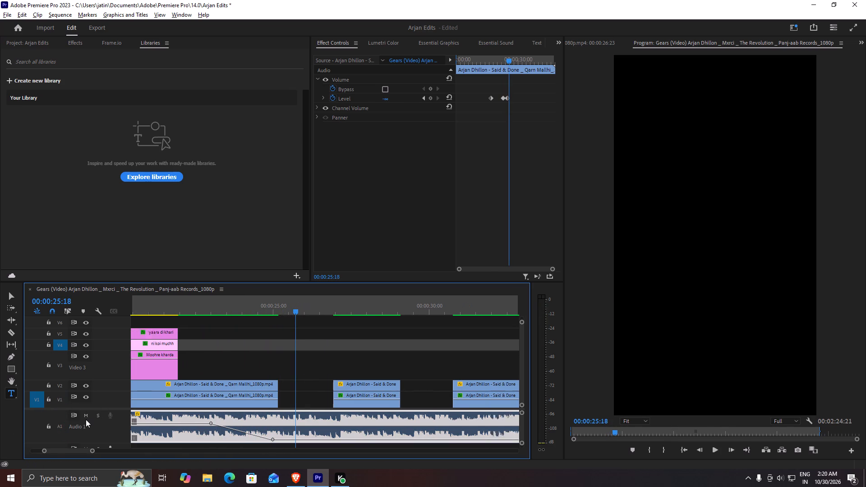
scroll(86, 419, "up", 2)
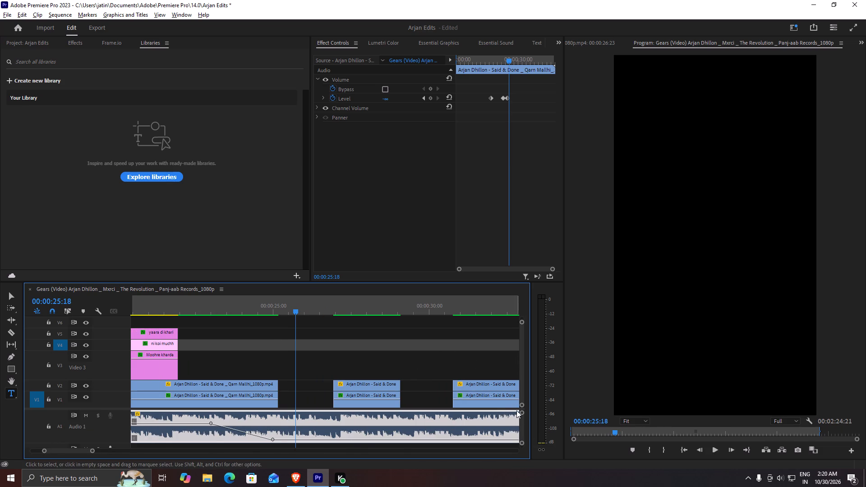
Enlarge the audio track area of the timeline and replay the ending to check the fade-out.
left_click_drag(522, 409, 510, 357)
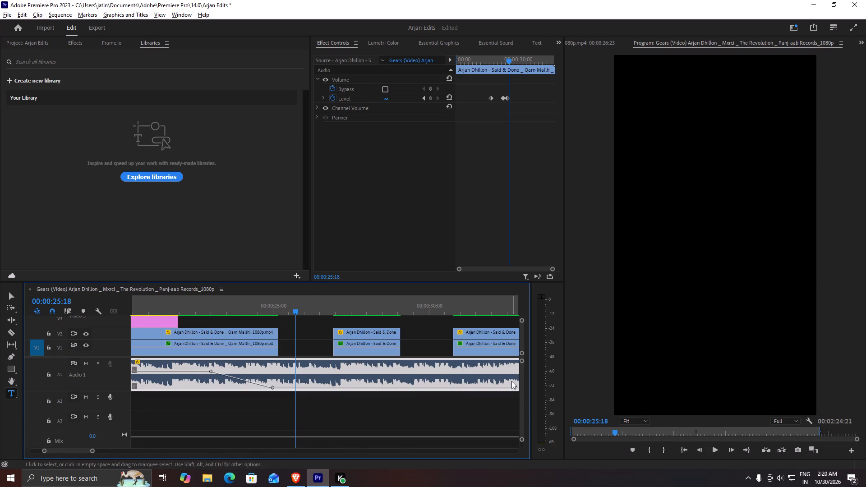
left_click_drag(306, 305, 224, 301)
key("space")
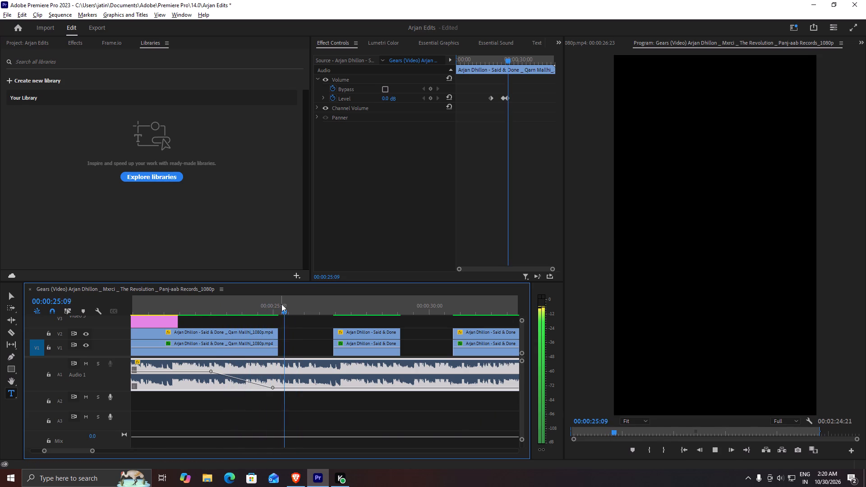
left_click_drag(281, 304, 187, 307)
key("space")
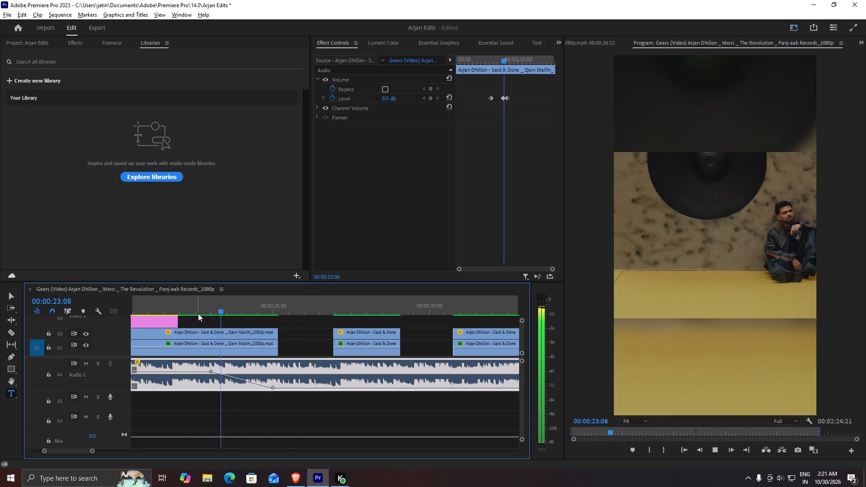
key("space")
left_click(290, 381)
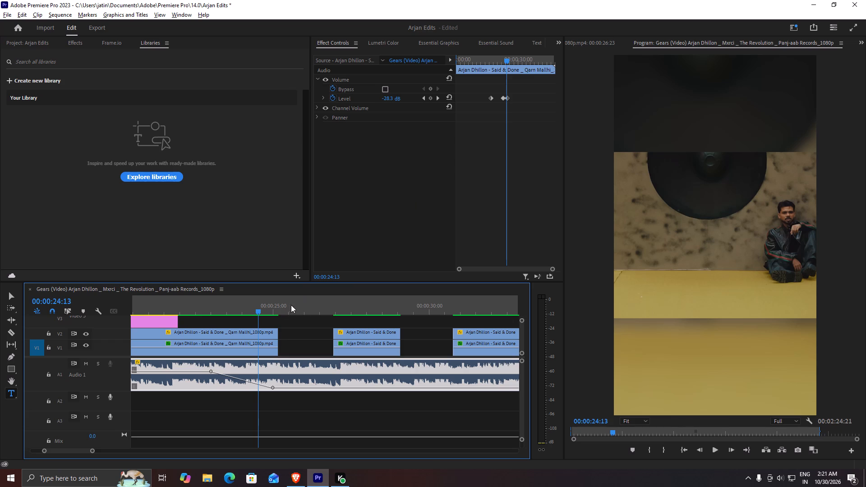
Delete the song clip's earliest volume Level keyframe, near 17 seconds, keeping the two fade-out keyframes.
left_click_drag(257, 309, 94, 320)
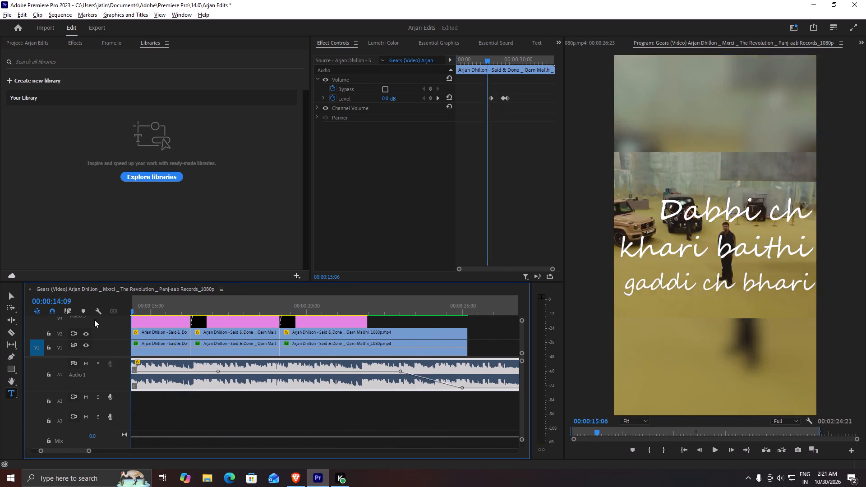
left_click_drag(94, 320, 268, 337)
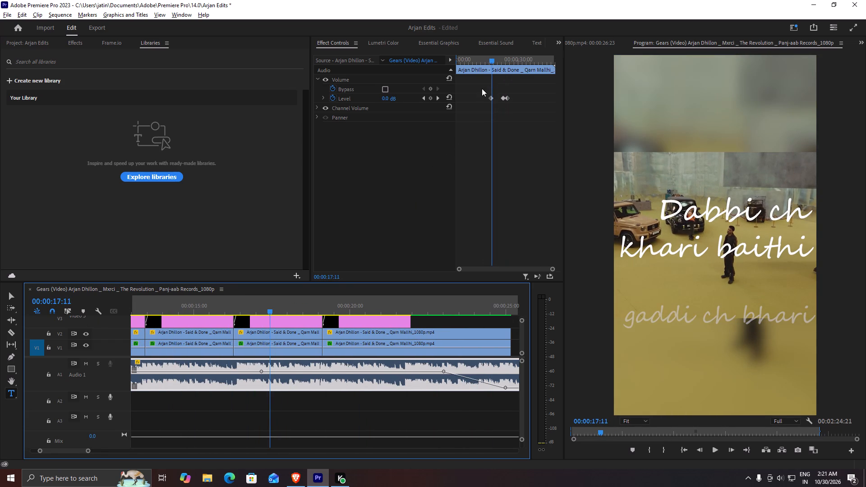
left_click_drag(482, 88, 498, 113)
key("x")
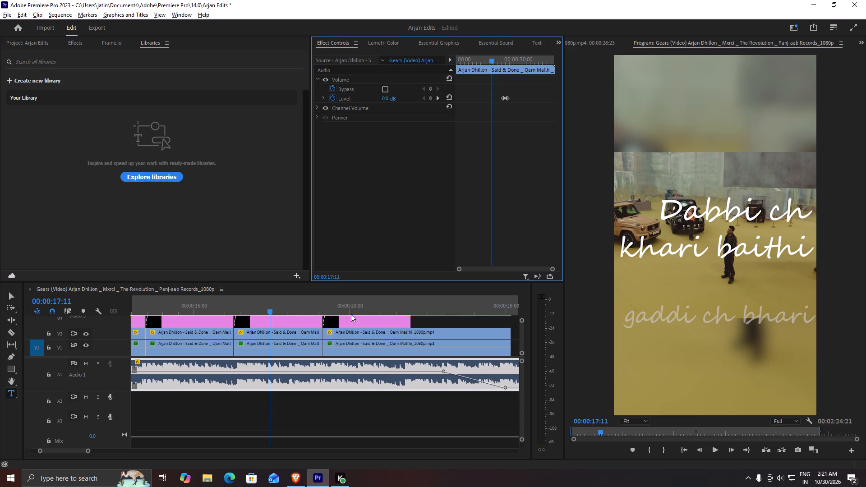
Play on through the fade-out, raising the Windows speaker volume to check the sound and returning it to 8.
key("space")
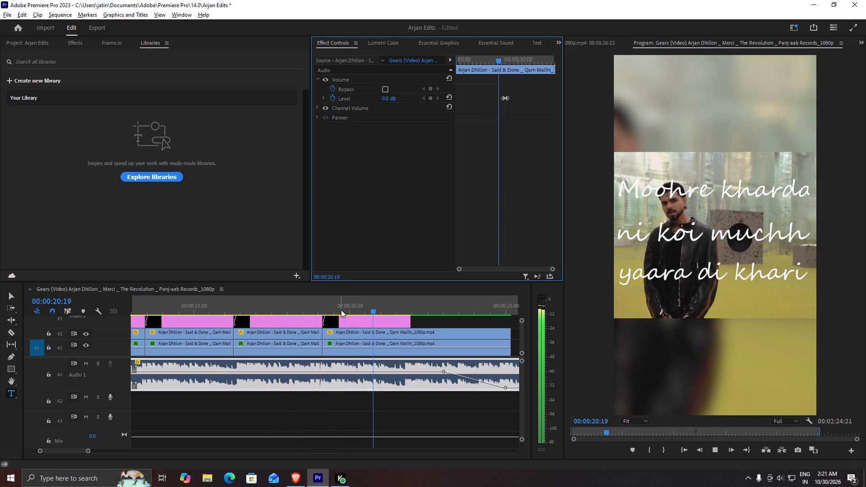
left_click(778, 478)
scroll(778, 476, "up", 4)
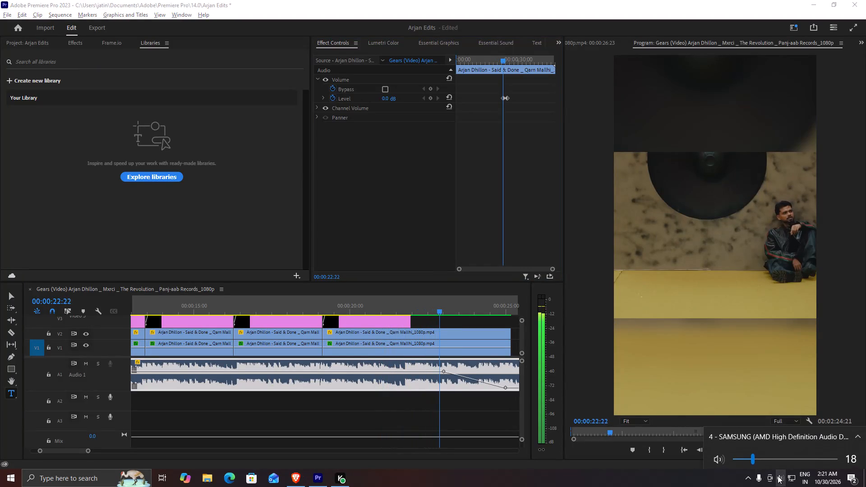
scroll(778, 476, "up", 2)
scroll(456, 309, "down", 6)
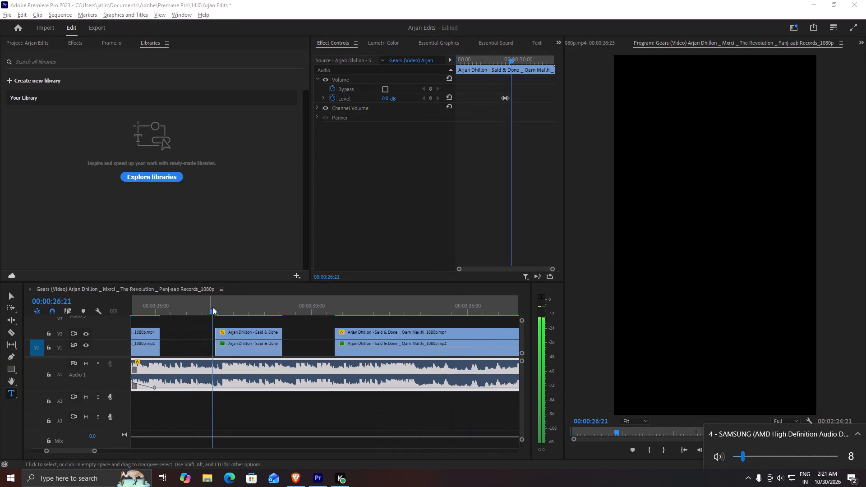
Target the Audio 1 track and replay the ending from the last title line, raising the speaker volume to 18 while listening.
left_click_drag(213, 307, 237, 328)
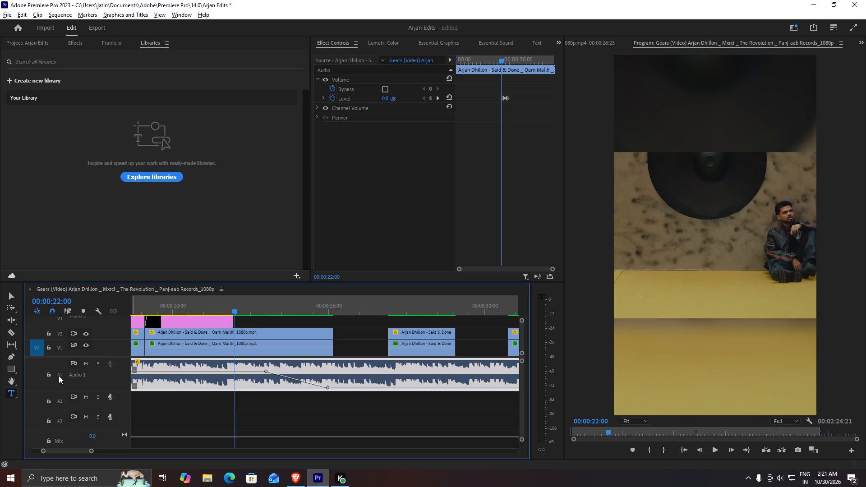
left_click(59, 376)
key("space")
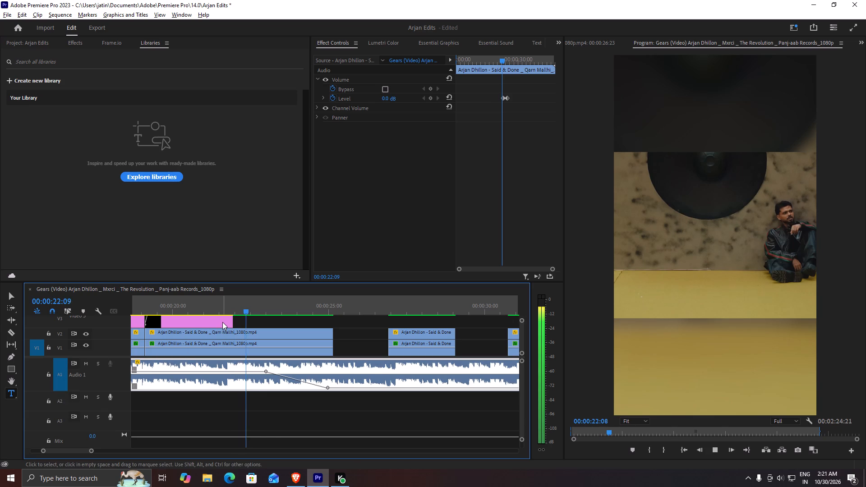
left_click_drag(310, 305, 200, 315)
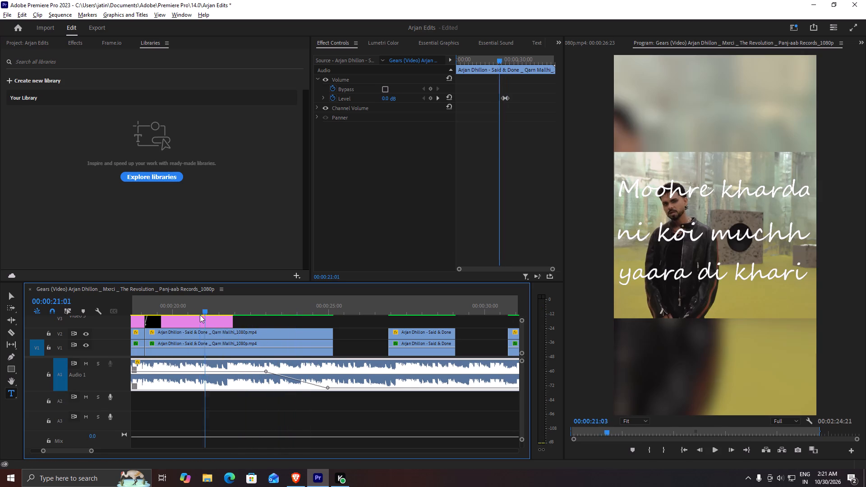
left_click_drag(200, 315, 197, 315)
key("space")
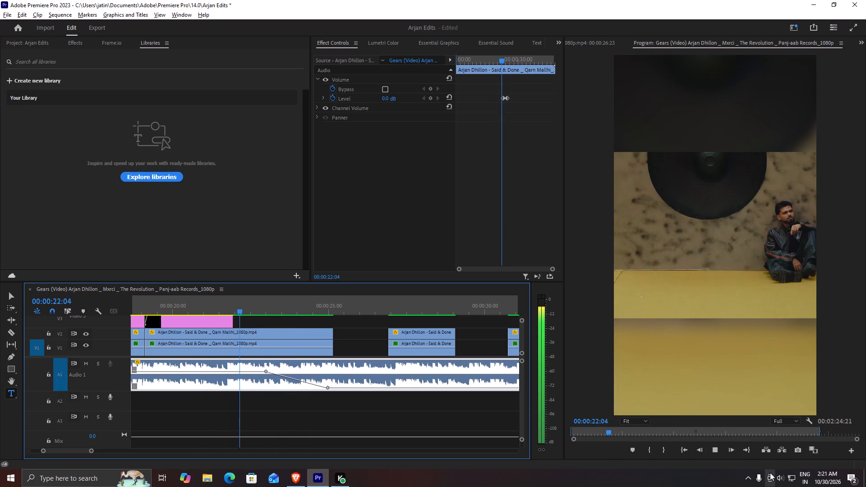
left_click(779, 476)
scroll(779, 476, "up", 5)
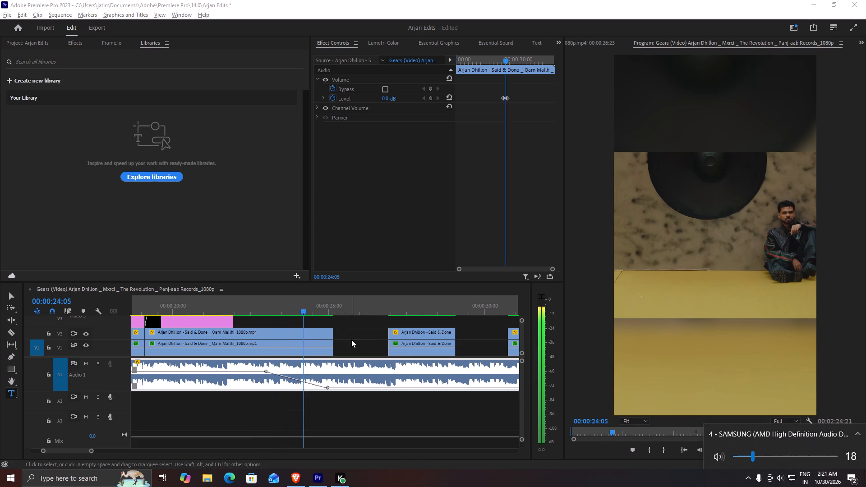
scroll(351, 340, "down", 3)
left_click(332, 303)
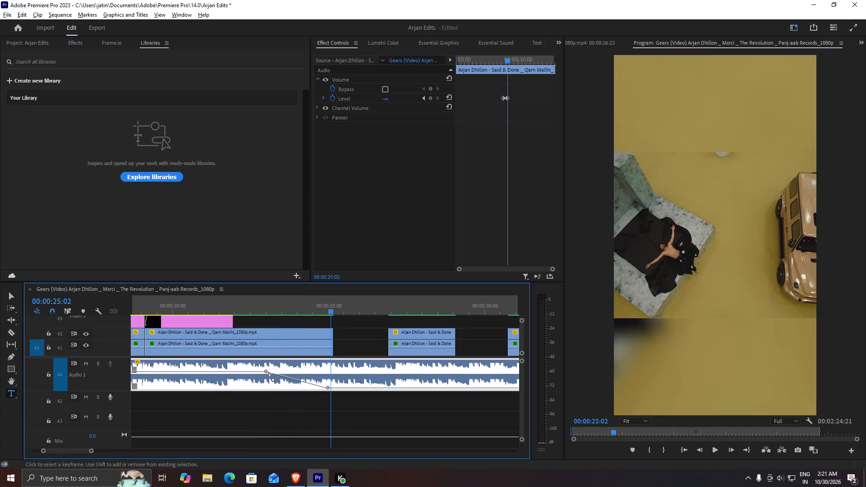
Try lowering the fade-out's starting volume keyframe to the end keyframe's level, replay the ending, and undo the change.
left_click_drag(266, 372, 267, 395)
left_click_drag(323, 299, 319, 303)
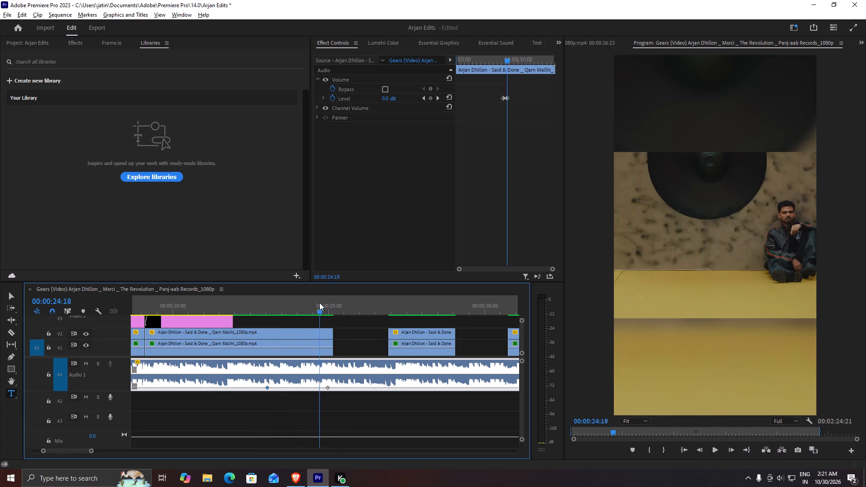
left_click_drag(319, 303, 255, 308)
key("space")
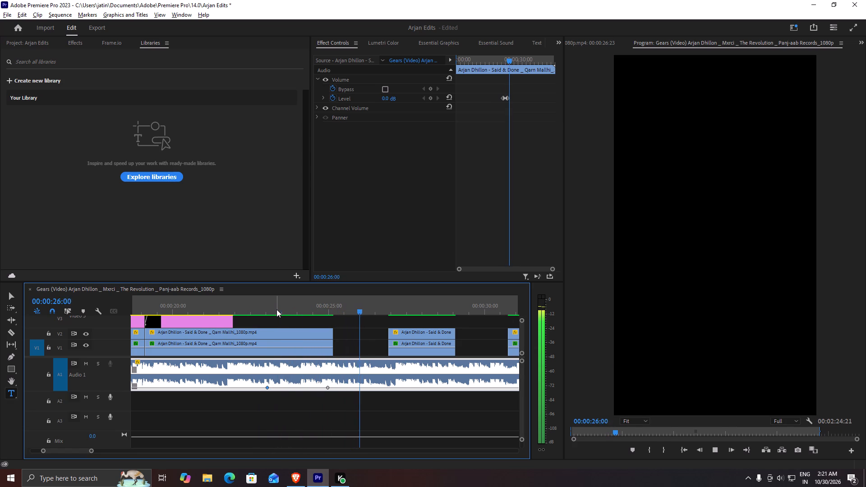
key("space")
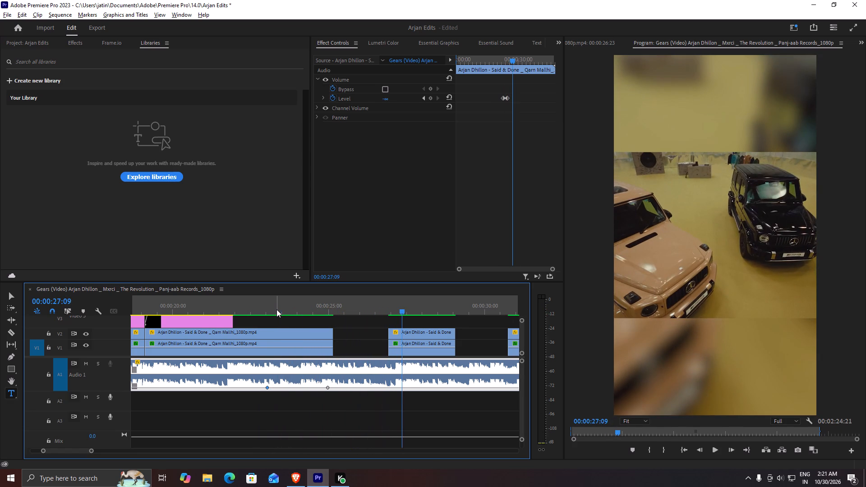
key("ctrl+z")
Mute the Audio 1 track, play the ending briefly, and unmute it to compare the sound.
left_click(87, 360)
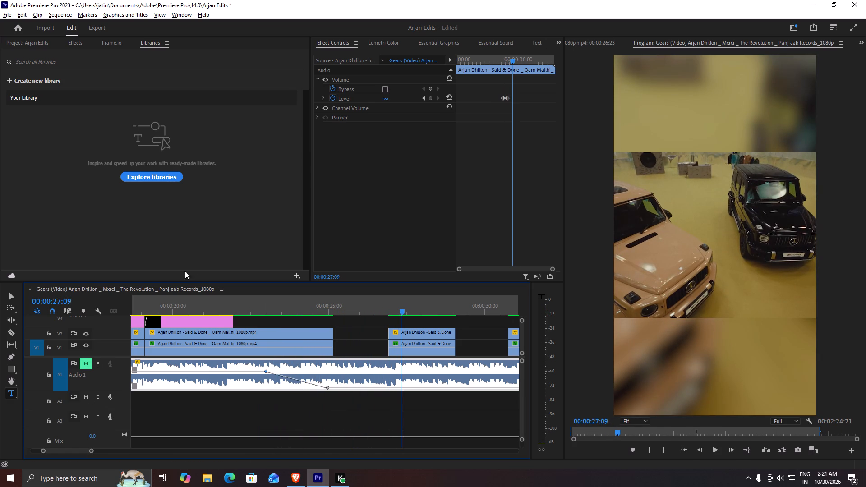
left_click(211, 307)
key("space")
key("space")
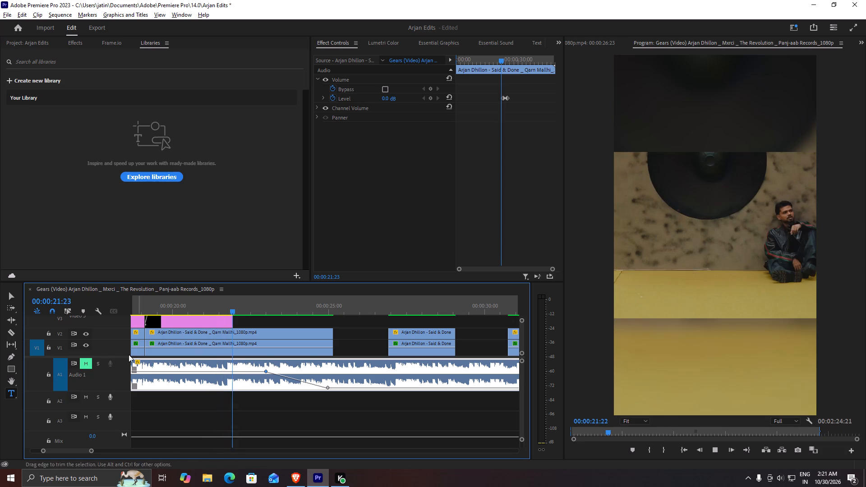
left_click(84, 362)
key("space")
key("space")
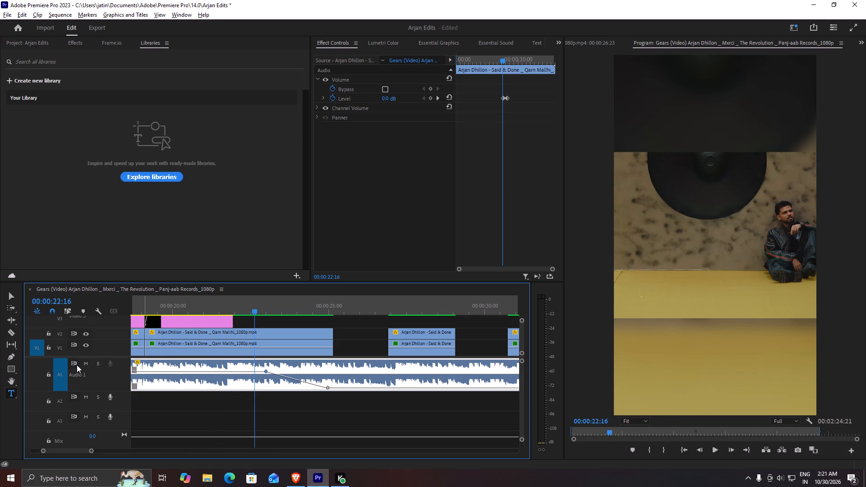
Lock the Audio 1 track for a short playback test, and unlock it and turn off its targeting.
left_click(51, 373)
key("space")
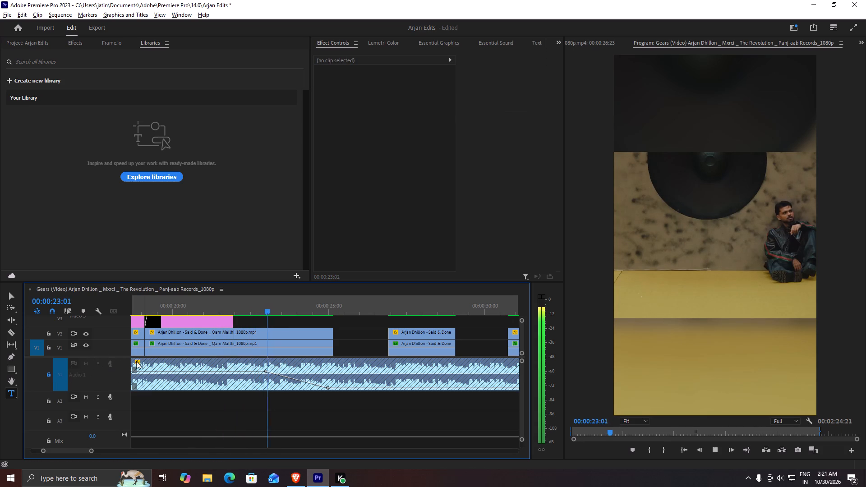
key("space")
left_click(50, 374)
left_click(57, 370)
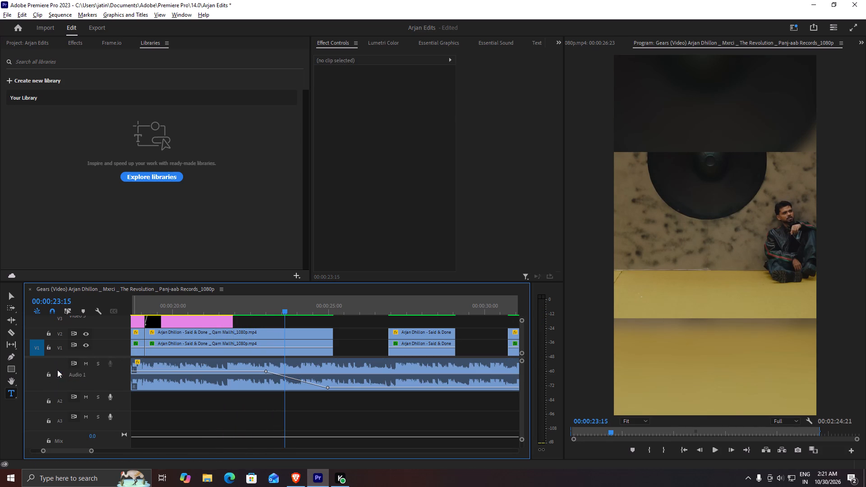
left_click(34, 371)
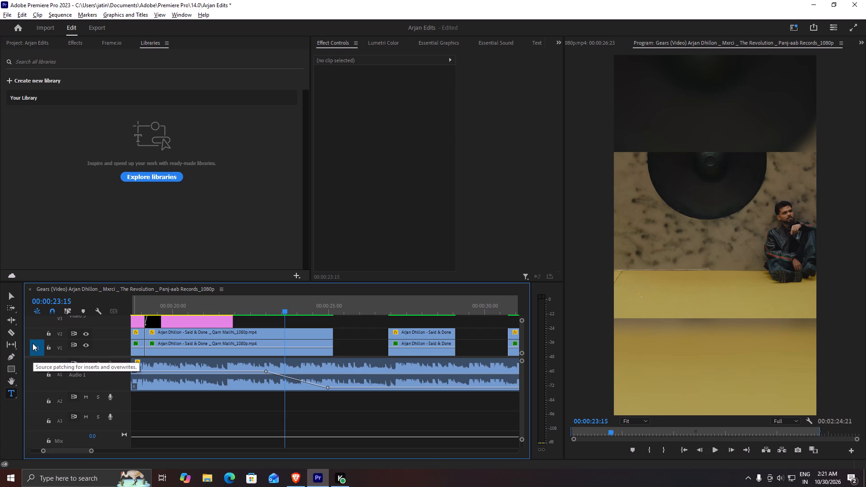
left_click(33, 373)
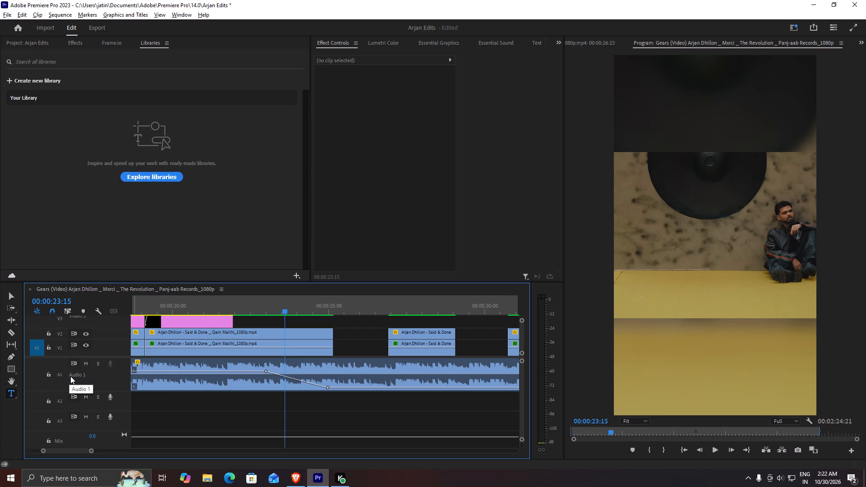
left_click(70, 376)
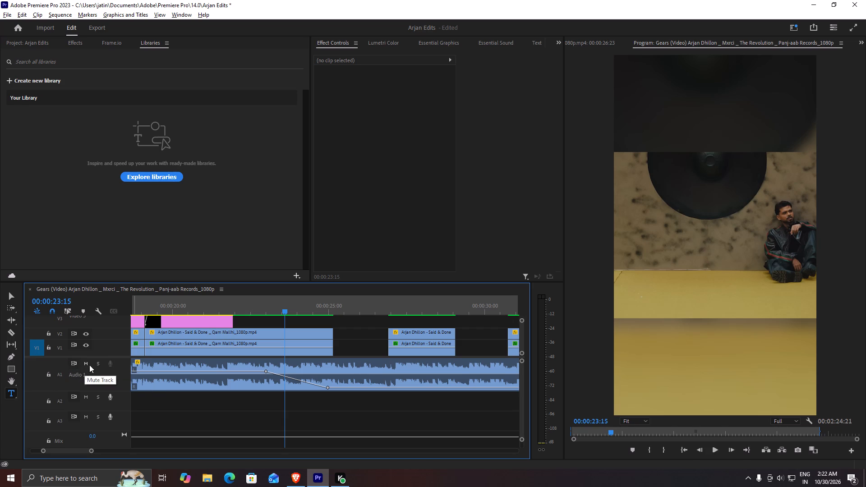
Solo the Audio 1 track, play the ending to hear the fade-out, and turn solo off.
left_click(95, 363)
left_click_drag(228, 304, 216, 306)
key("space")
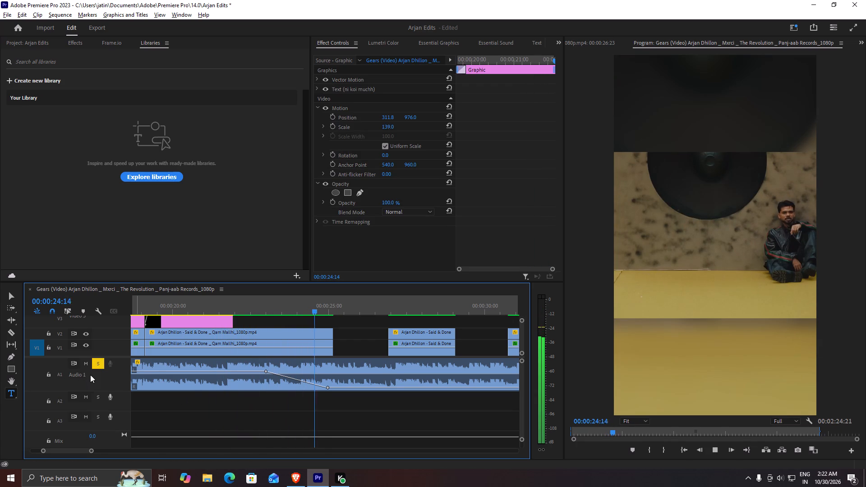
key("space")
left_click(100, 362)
Replay the ending from the last title line with solo off, and bring the title tracks back into the timeline.
left_click_drag(239, 310, 222, 310)
key("space")
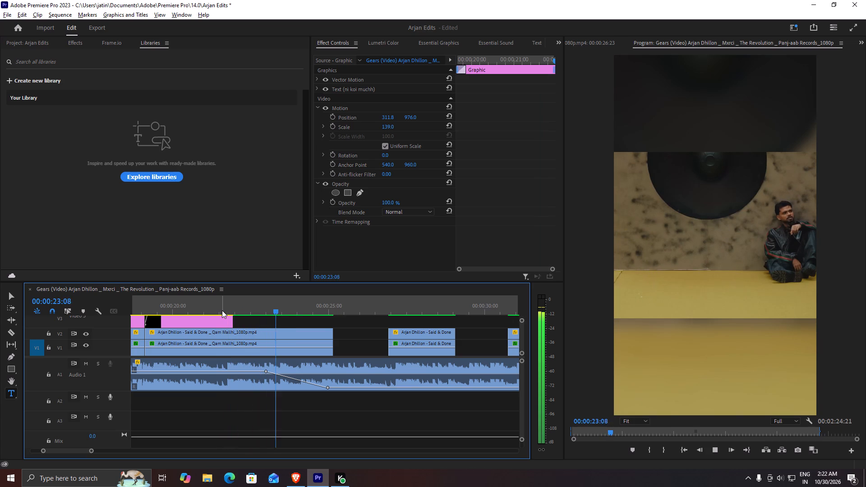
key("space")
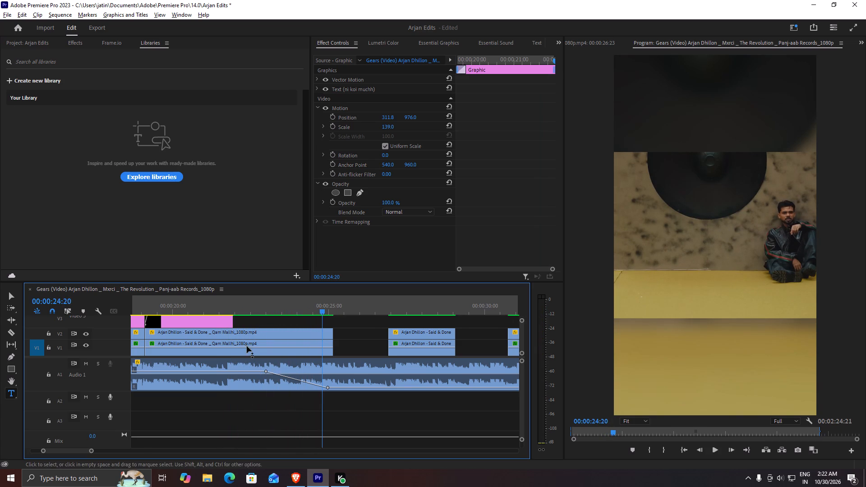
scroll(247, 347, "down", 3)
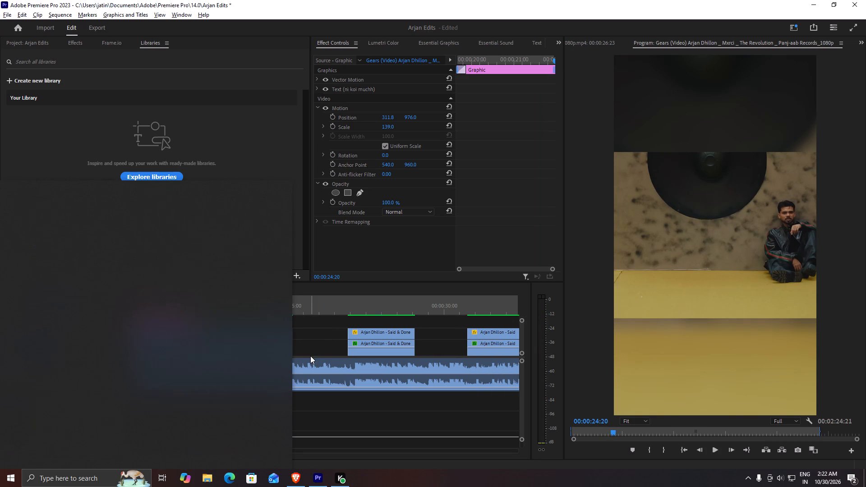
scroll(256, 346, "down", 8, "alt")
left_click_drag(239, 309, 189, 309)
key("space")
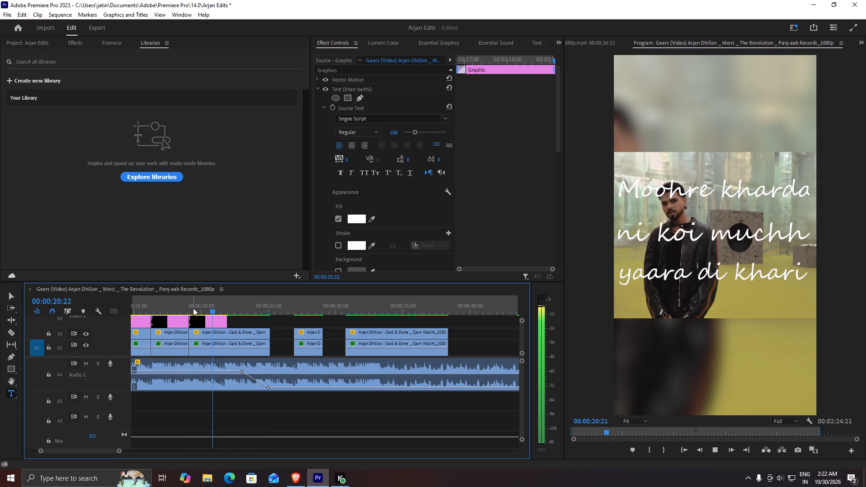
key("space")
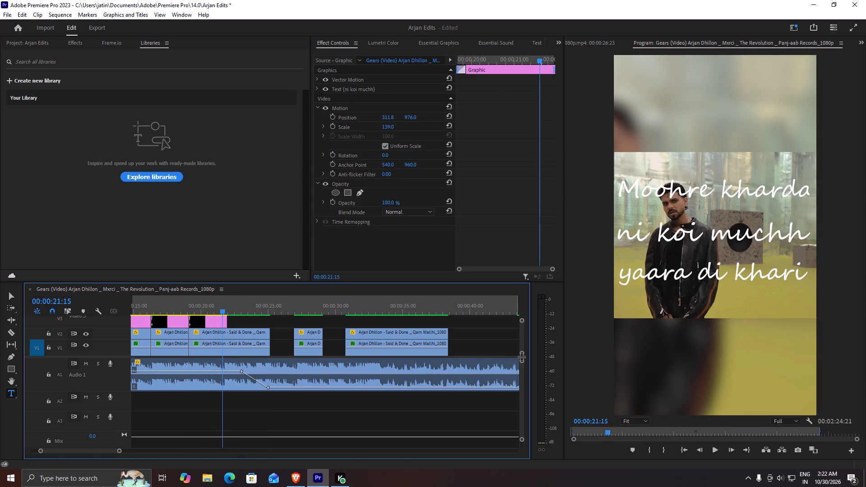
left_click_drag(521, 357, 523, 400)
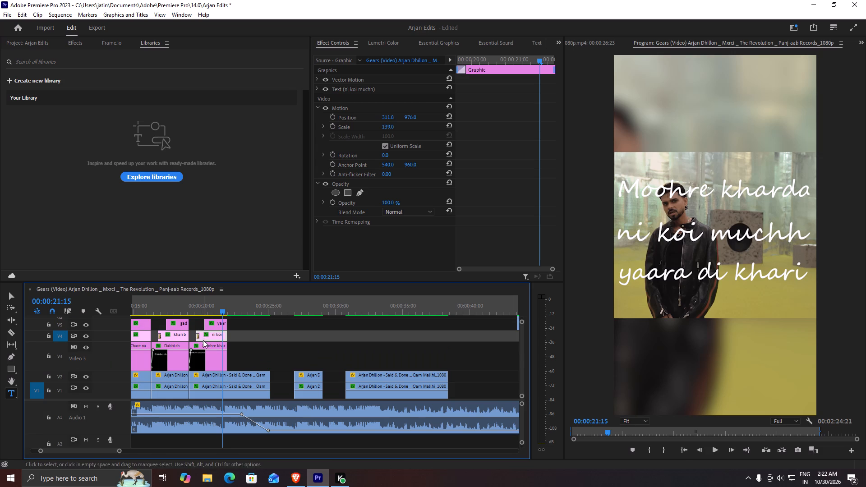
Preview the available fonts on the "Moohre kharda" title and set its font to Darling Girl Demo.
left_click(210, 361)
double_click(316, 97)
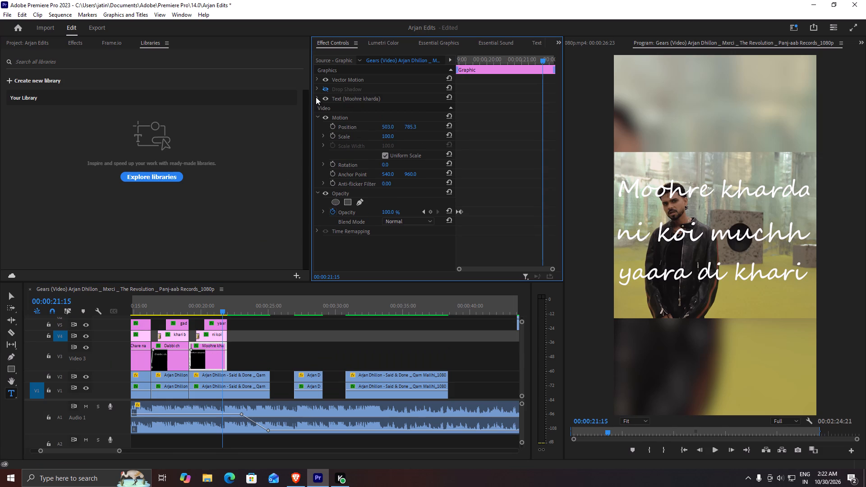
left_click(317, 97)
left_click(363, 130)
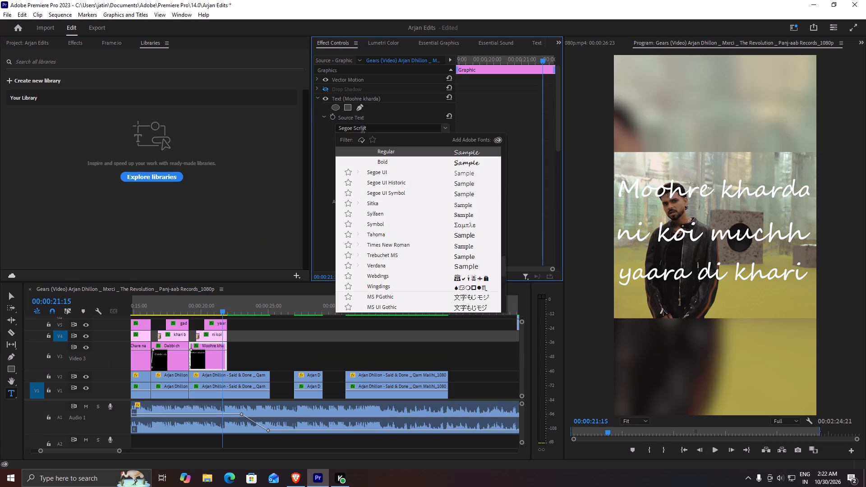
key("Down")
key("Down")
key("Down")
key("Down")
key("Down")
key("Down")
key("Down")
key("Down")
key("Down")
key("Down")
key("Down")
key("Down")
key("Down")
key("Down")
key("Down")
key("Down")
key("Down")
key("Down")
key("Down")
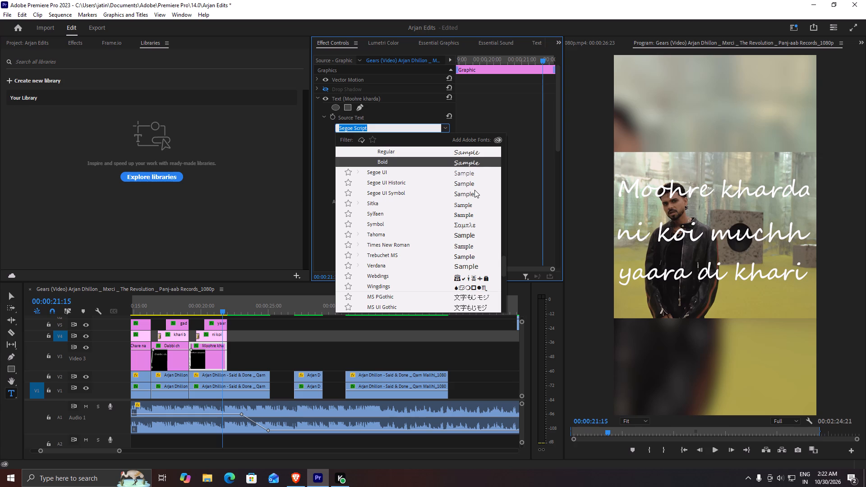
key("Down")
key("Down")
key("Down")
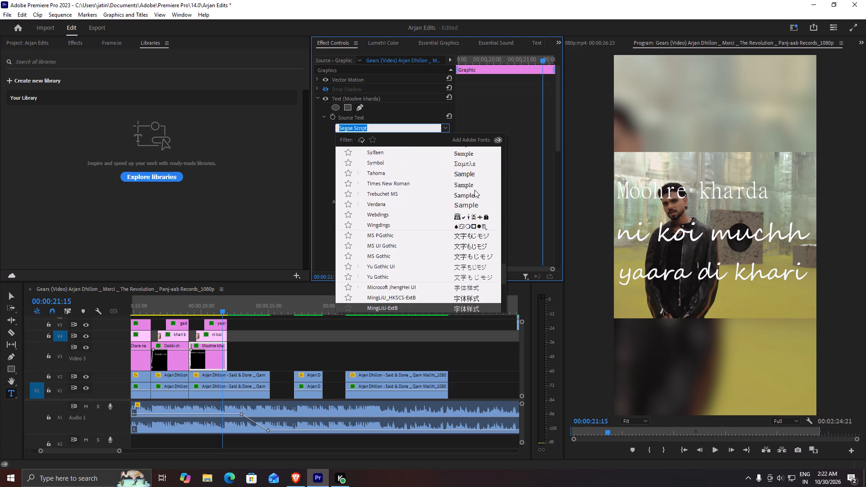
key("Down")
key("Down")
key("Down")
key("Down")
key("Down")
key("Down")
key("Down")
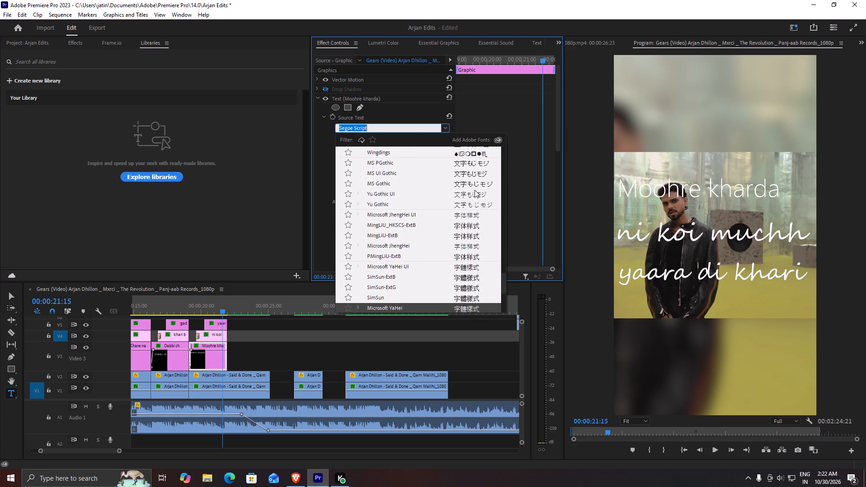
key("Down")
key("Down")
key("Down")
key("Down")
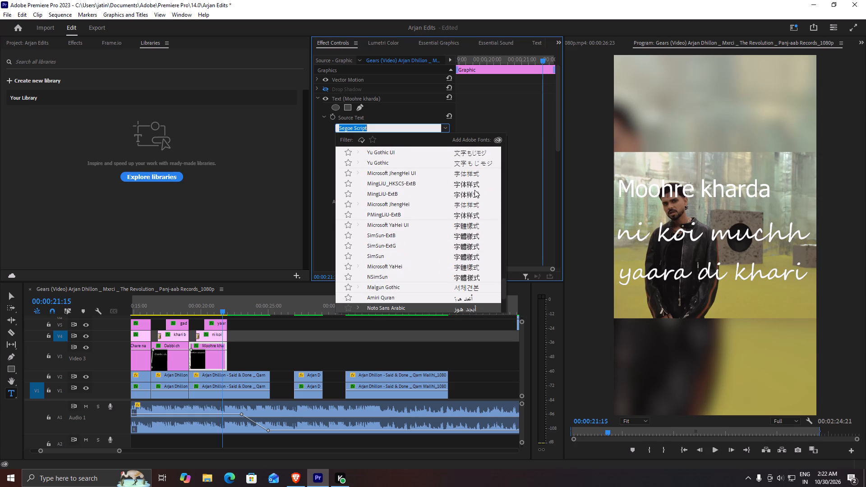
key("Down")
key("Down")
key("Down")
key("Down")
key("Down")
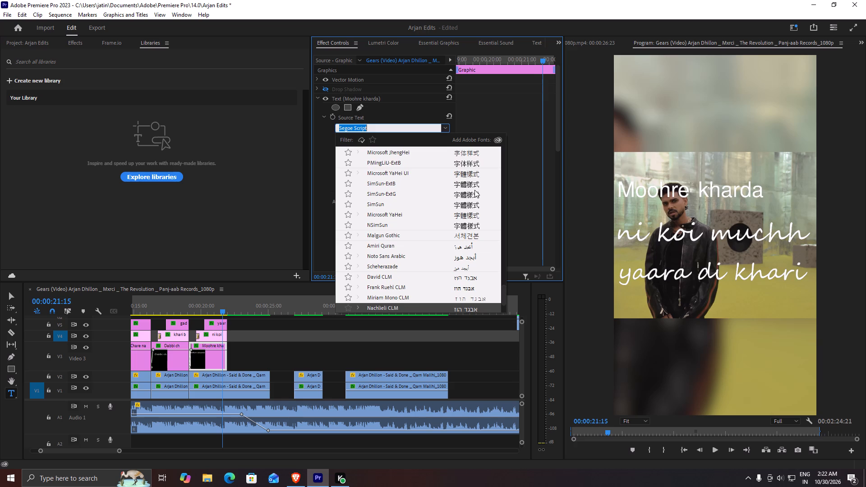
key("Down")
key("Down")
key("Down")
key("Up")
key("Up")
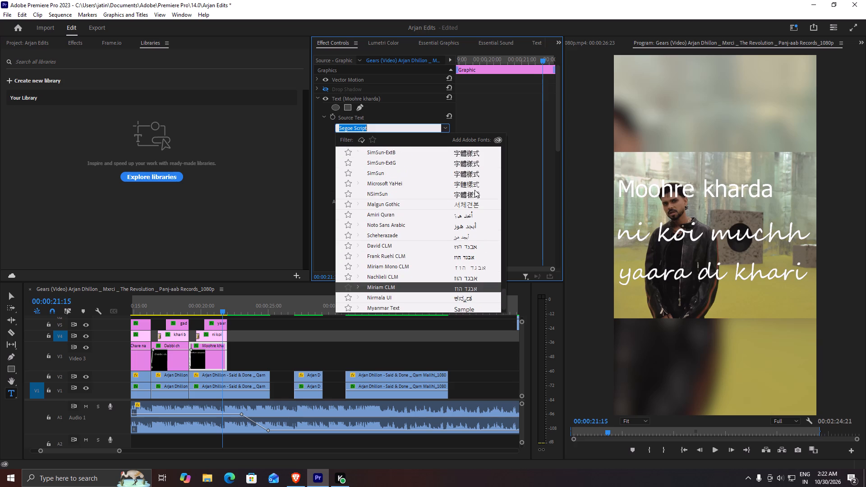
key("Down")
key("Down")
key("Down")
key("Down")
key("Down")
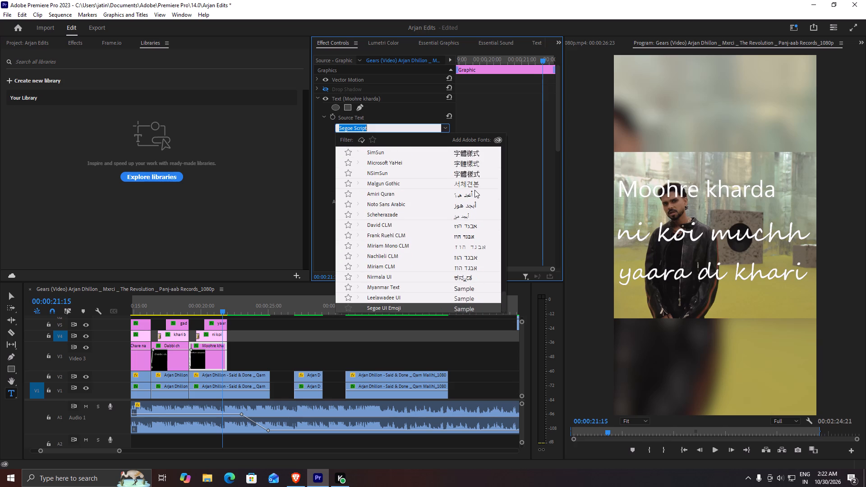
key("Down")
key("Up")
key("Up")
key("Up")
key("Up")
key("Up")
key("Up")
key("Up")
key("Up")
key("Up")
key("Up")
key("Up")
key("Up")
key("Up")
key("Up")
key("Up")
key("Up")
key("Up")
key("Up")
key("Up")
key("Up")
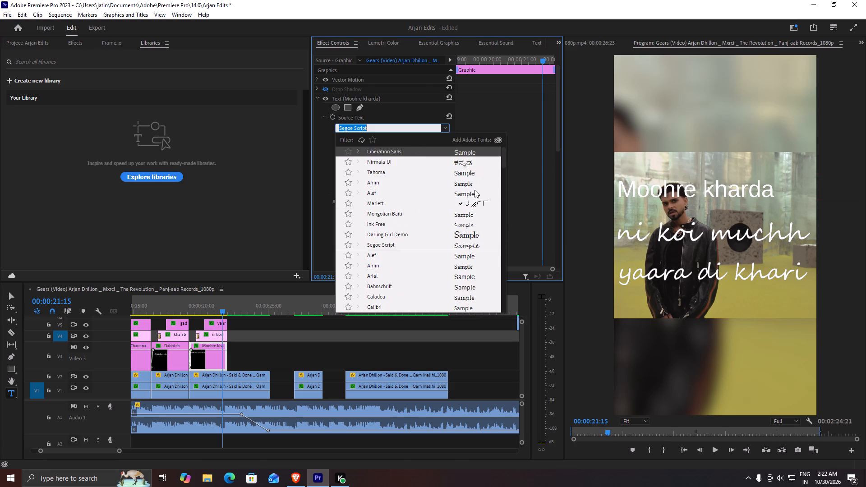
key("Down")
key("Down")
key("Down")
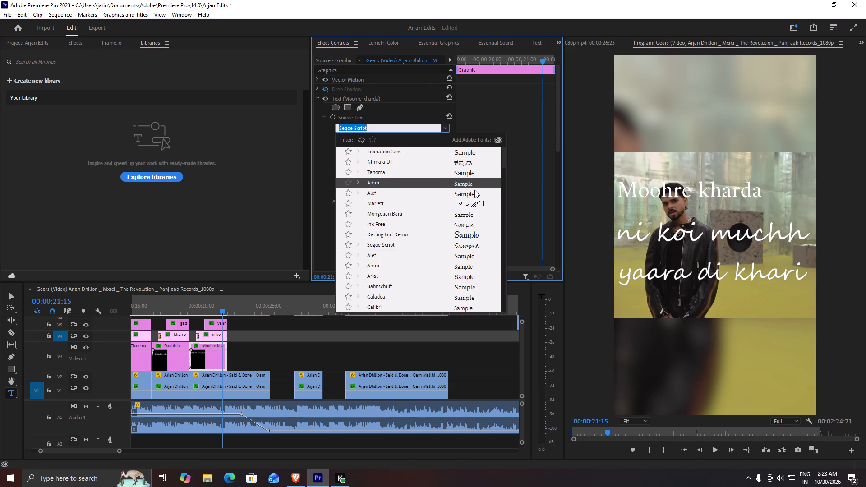
key("Down")
key("Down")
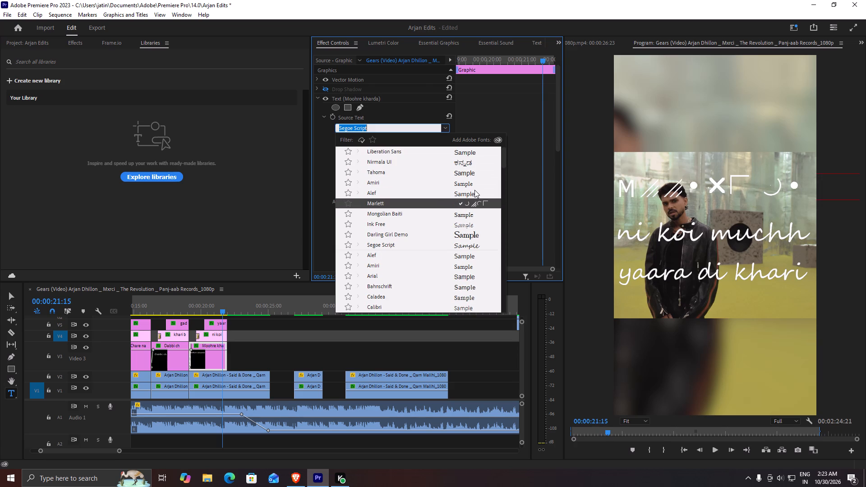
key("Down")
key("Down")
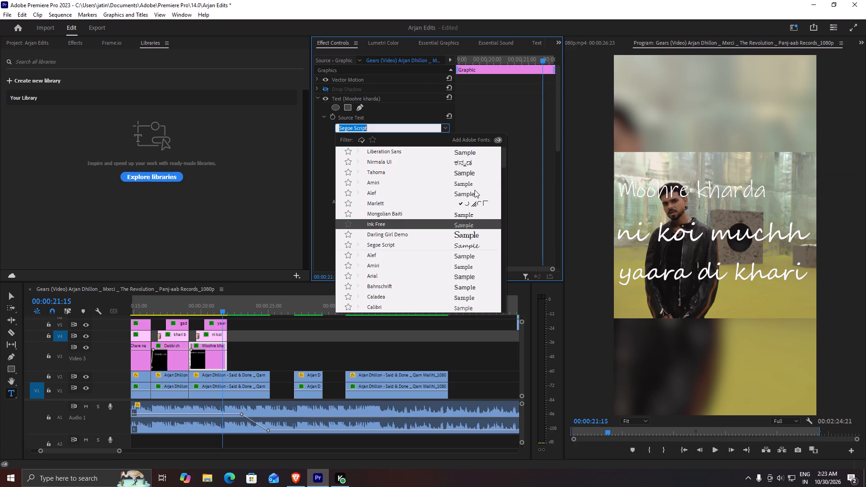
key("Down")
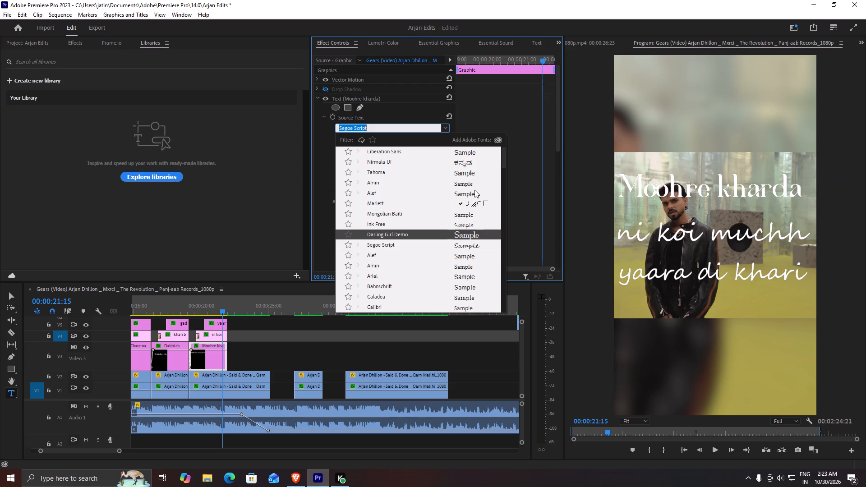
key("Return")
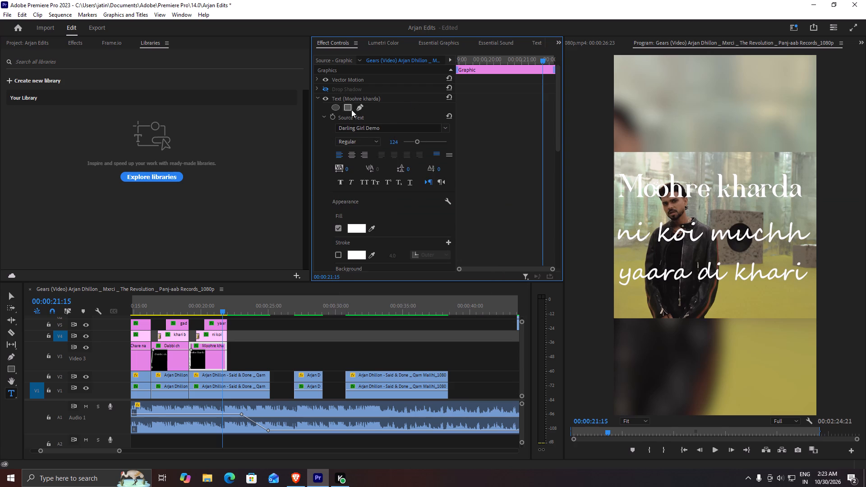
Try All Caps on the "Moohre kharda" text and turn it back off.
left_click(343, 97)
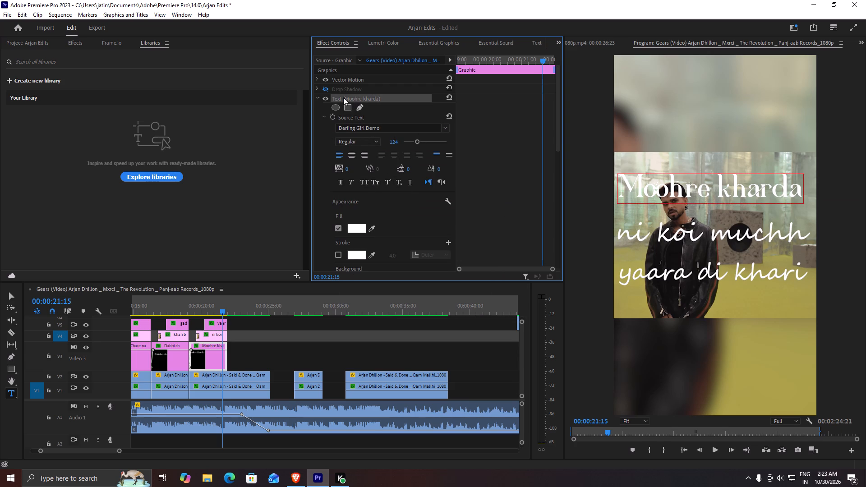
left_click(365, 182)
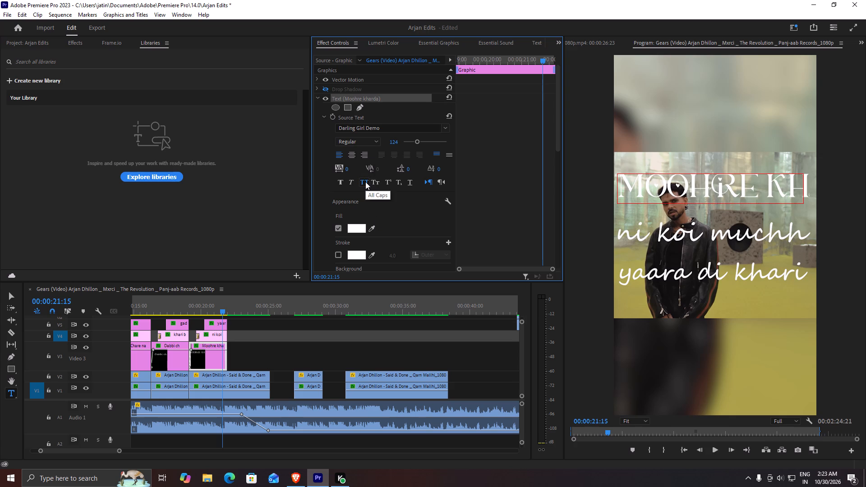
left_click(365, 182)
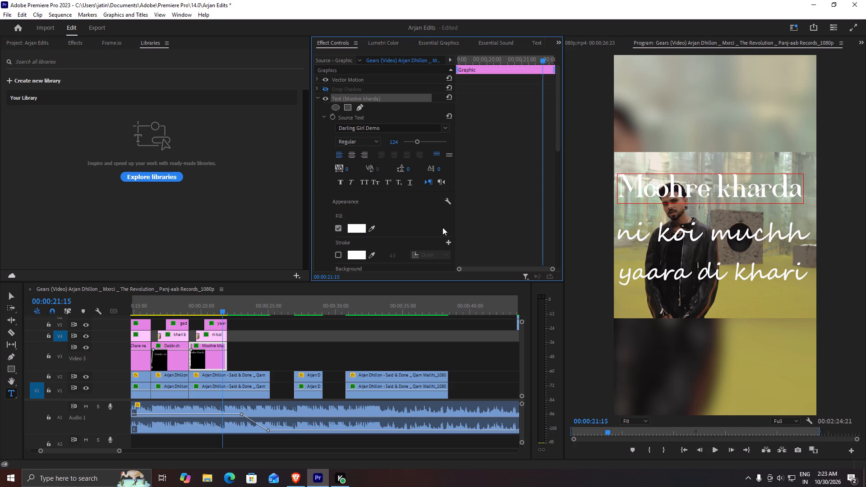
Set the font of the "ni koi muchh" title to Darling Girl Demo.
left_click(689, 230)
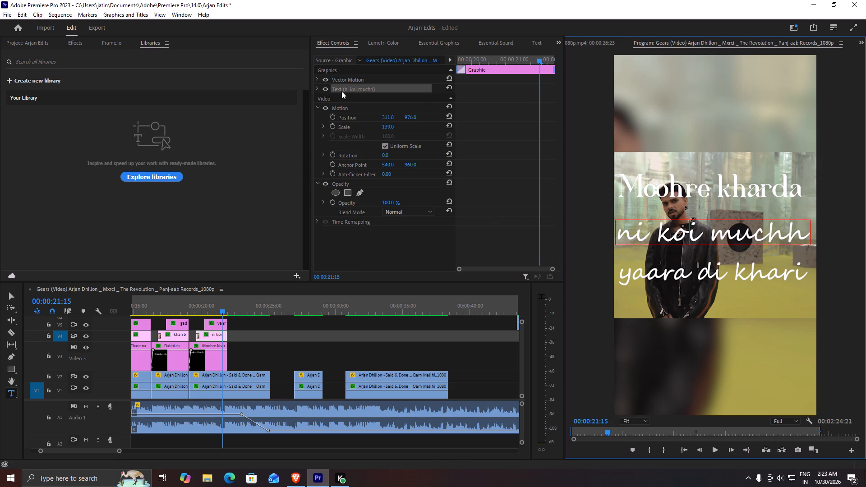
left_click(345, 92)
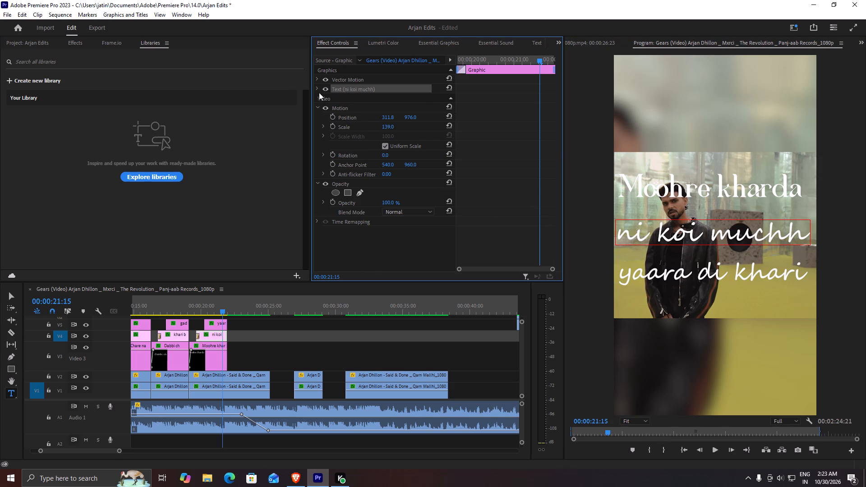
left_click(316, 88)
left_click(400, 119)
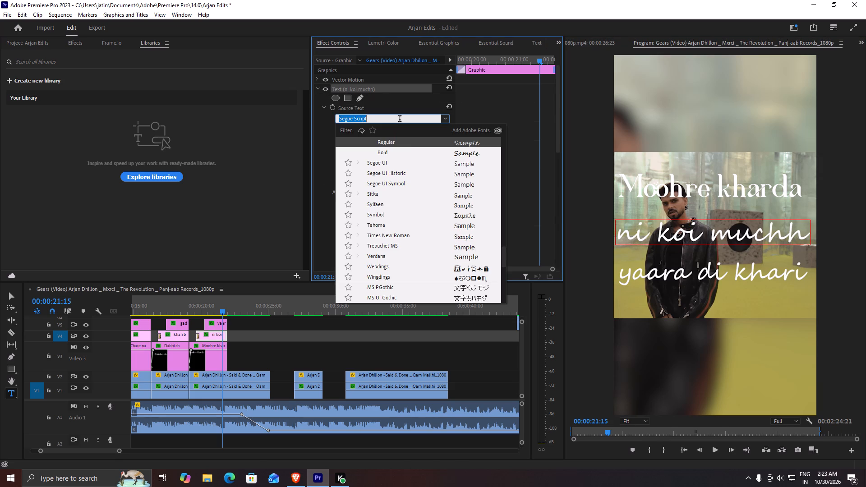
type("dar")
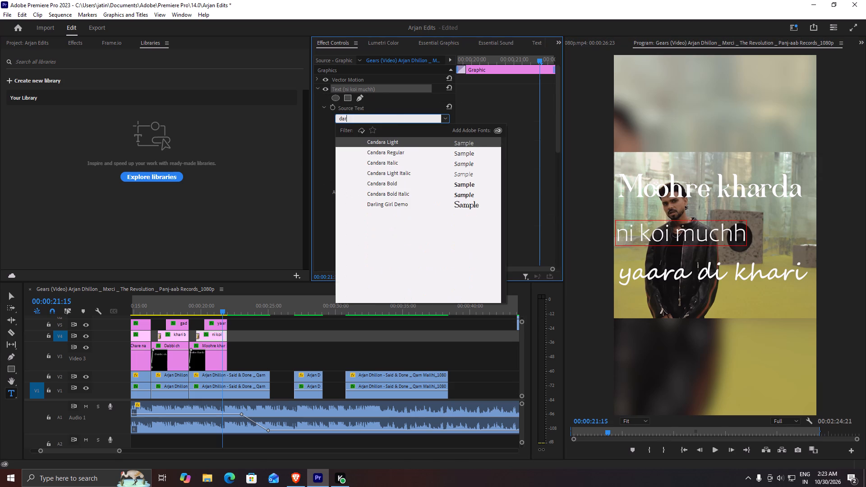
left_click(397, 201)
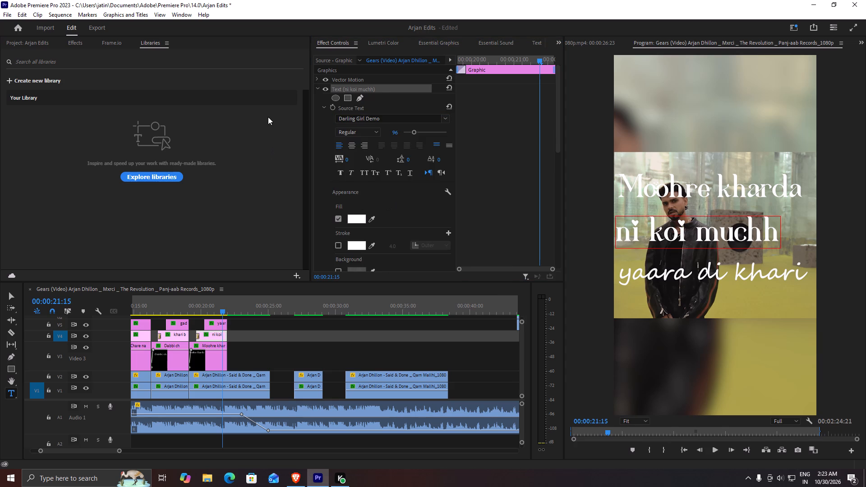
Set the font of the "yaara di khari" title to Darling Girl Demo.
left_click(682, 278)
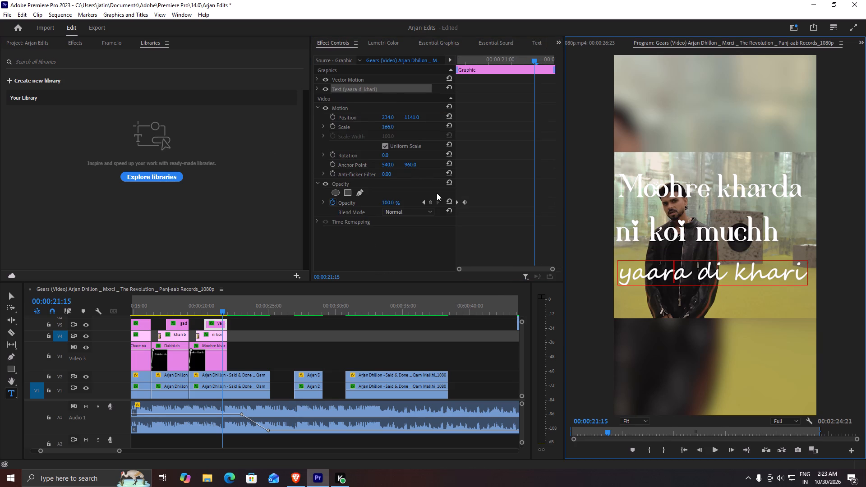
left_click(351, 92)
left_click(318, 89)
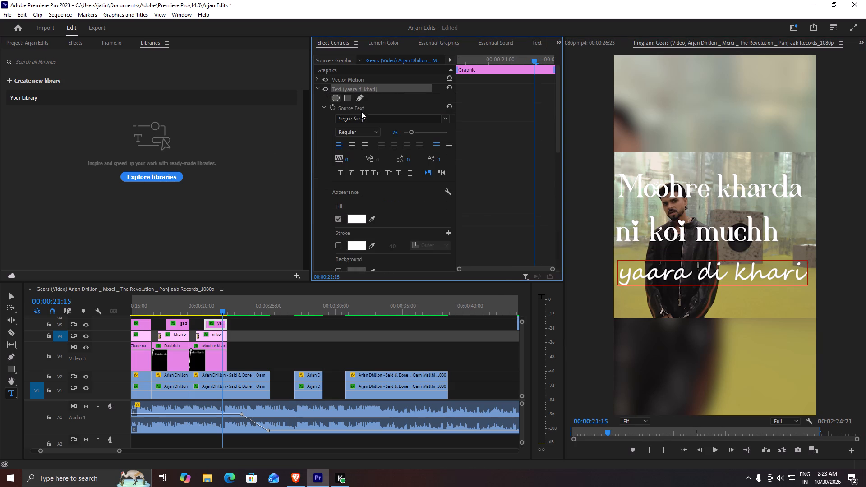
left_click(381, 118)
type("dar")
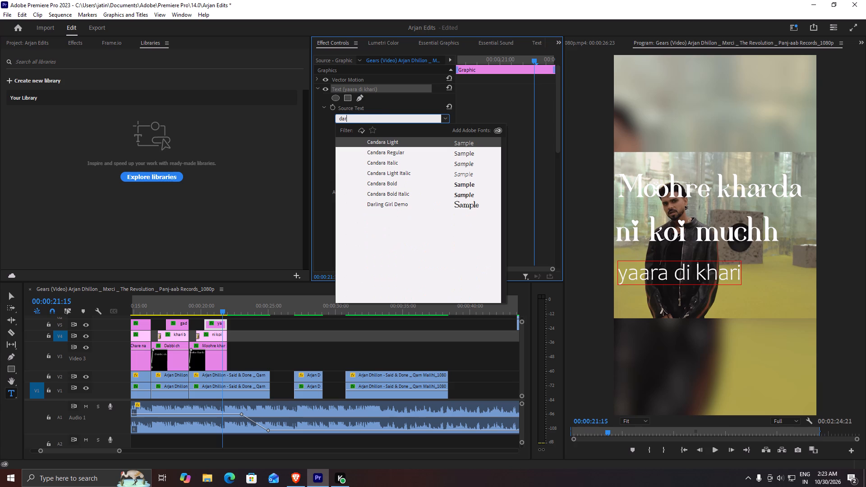
left_click(400, 200)
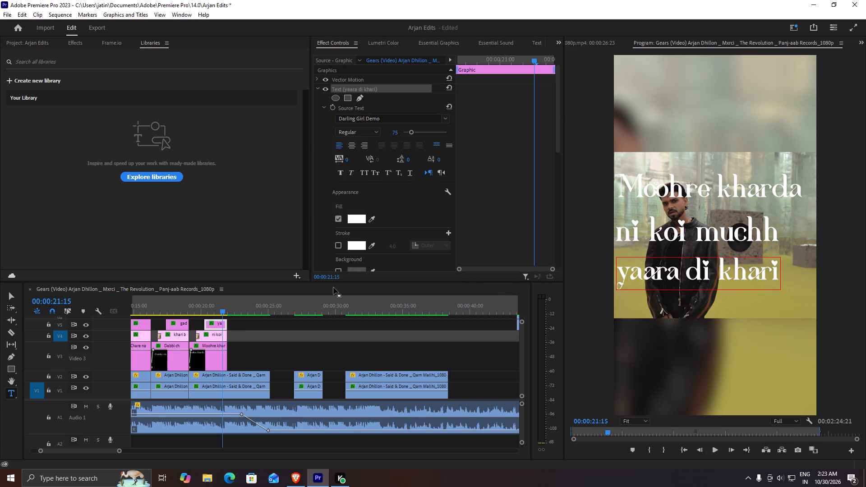
Shift the "ni koi muchh" title horizontally to a Position X of 388.8, indenting it beneath "Moohre kharda".
left_click(213, 334)
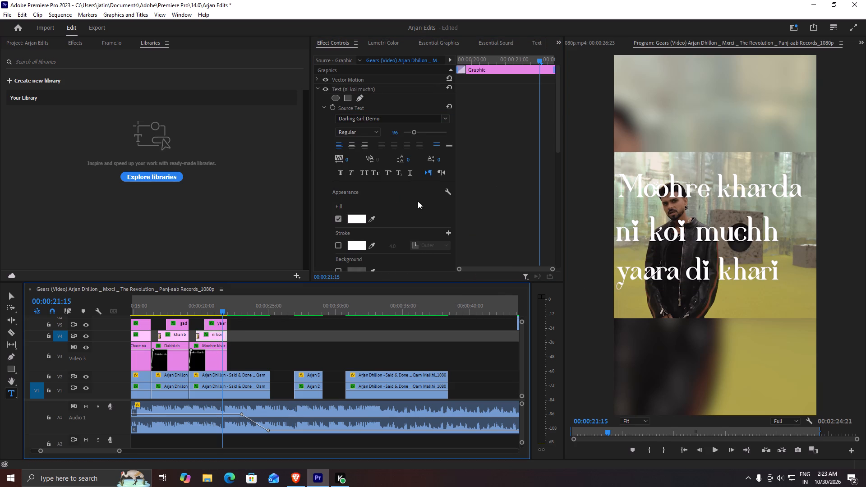
left_click(341, 89)
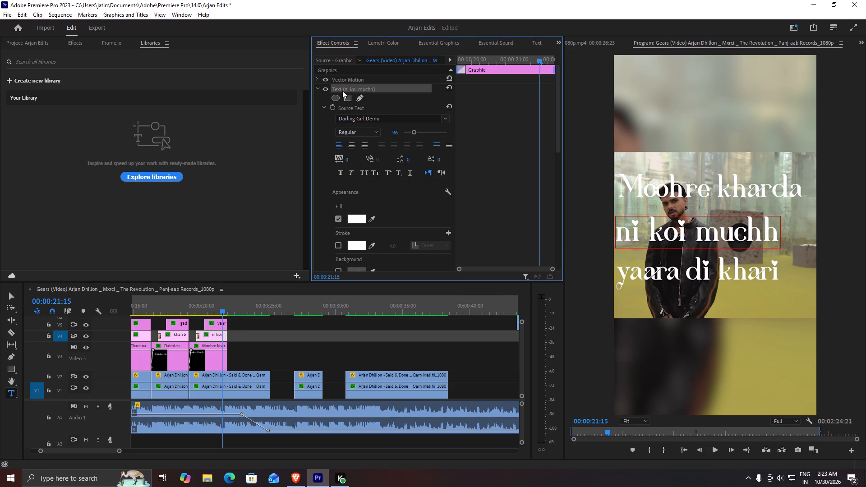
left_click(319, 88)
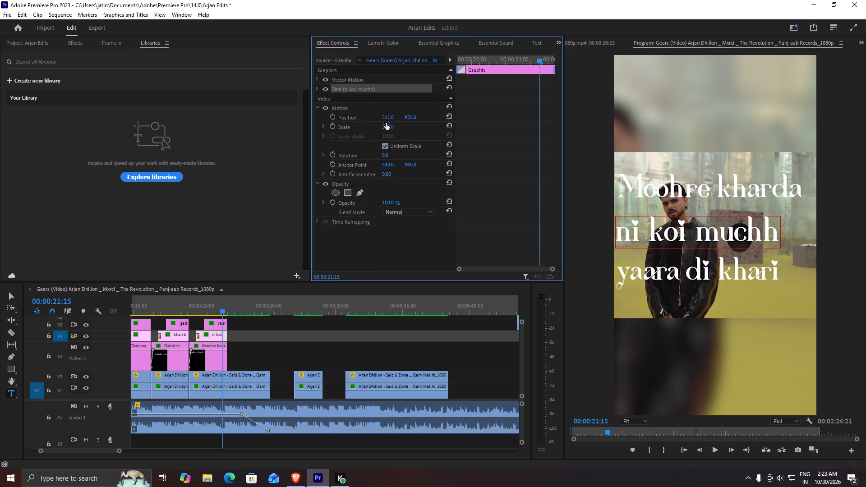
left_click_drag(386, 117, 424, 119)
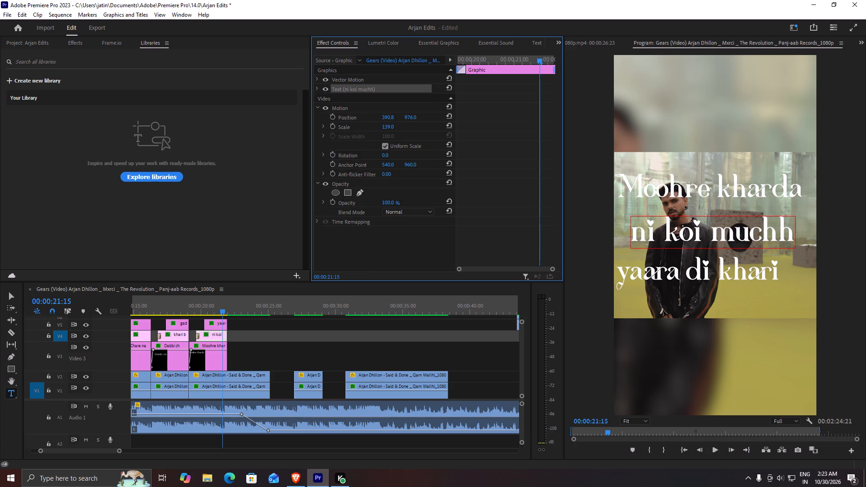
left_click_drag(424, 119, 424, 119)
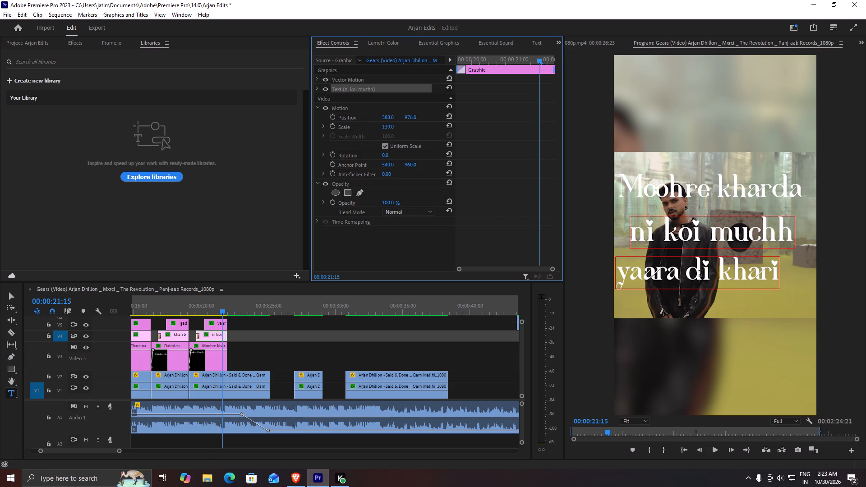
Shift the "yaara di khari" title horizontally to a Position X of 373.
left_click(216, 324)
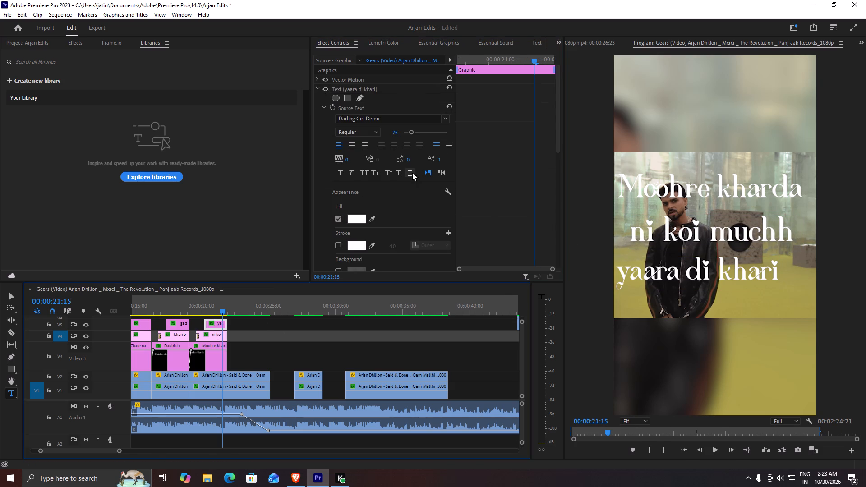
left_click(317, 86)
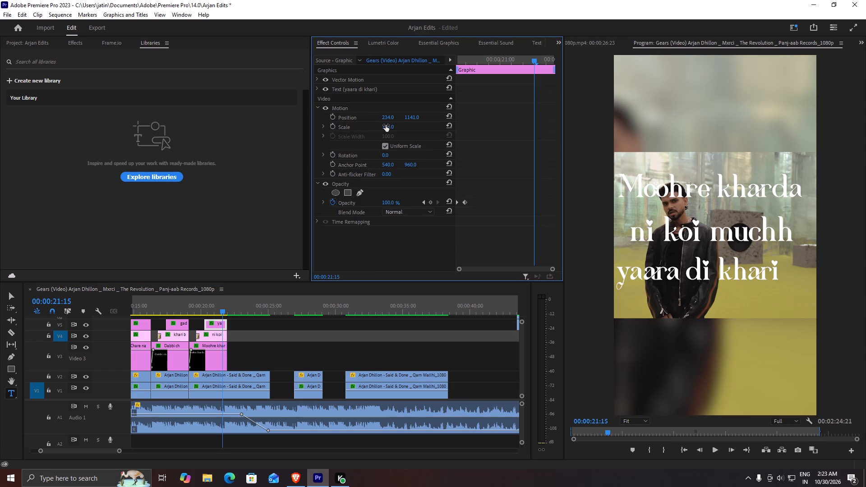
left_click_drag(386, 119, 419, 124)
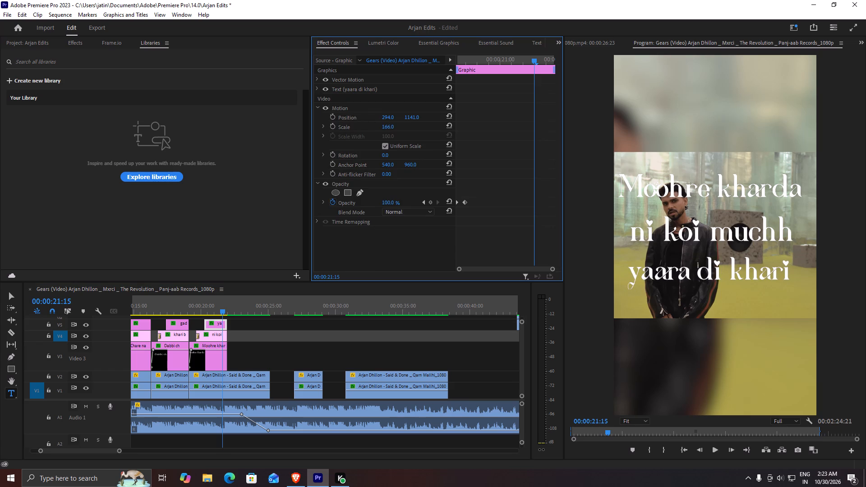
left_click_drag(419, 124, 451, 125)
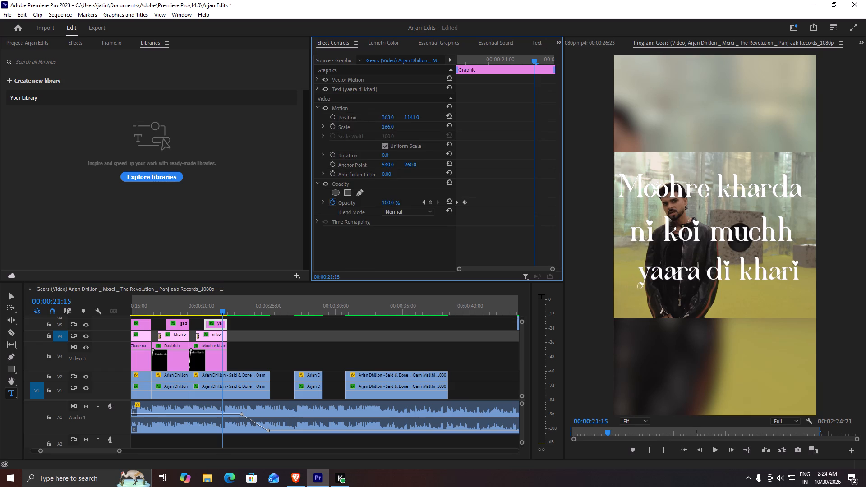
left_click_drag(451, 125, 454, 128)
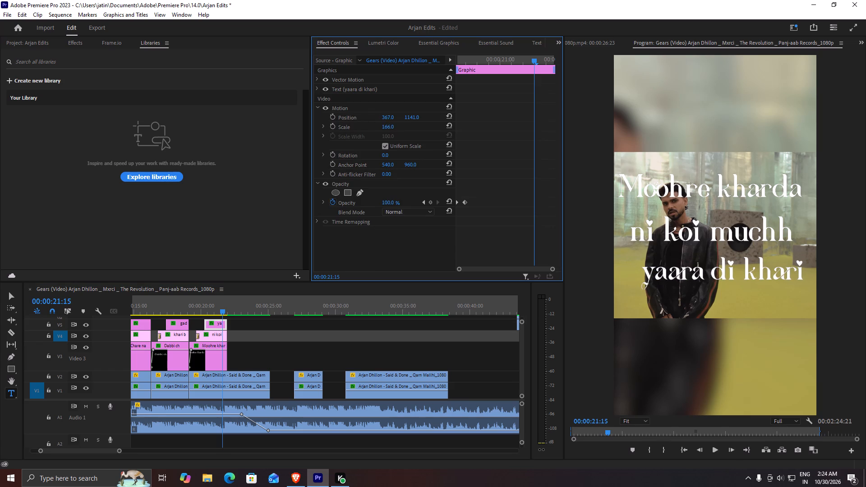
left_click_drag(454, 128, 455, 128)
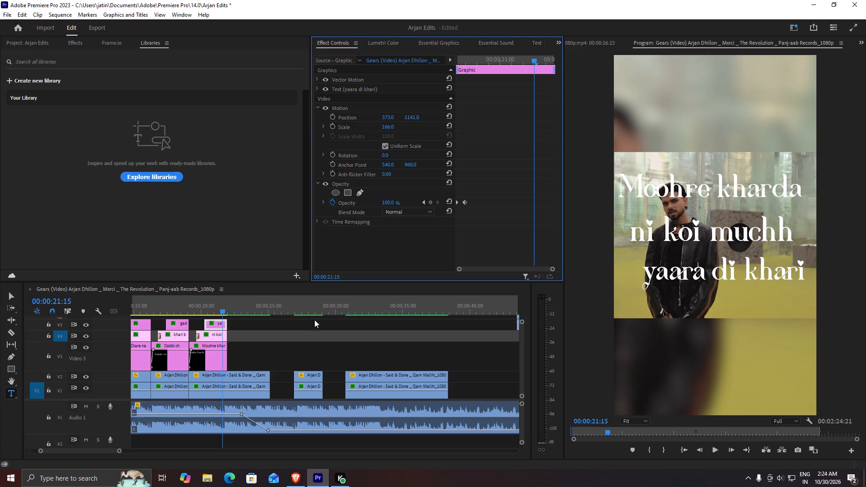
Move the "ni koi muchh" title to Position 447.8, 965, lining its end up with "yaara di khari".
left_click(218, 333)
left_click_drag(386, 116, 414, 120)
left_click(410, 117)
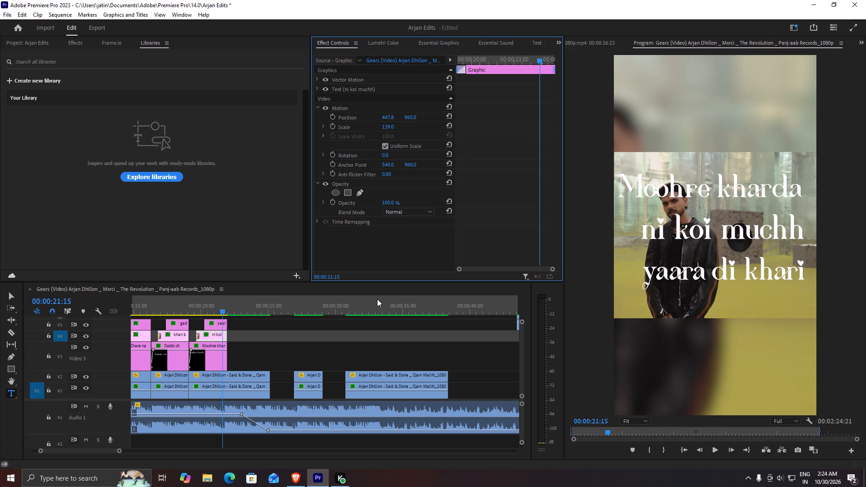
Turn on Position keyframing for the "Moohre kharda" title at the clip's first frame, 00:00:19:03.
left_click_drag(219, 306, 196, 309)
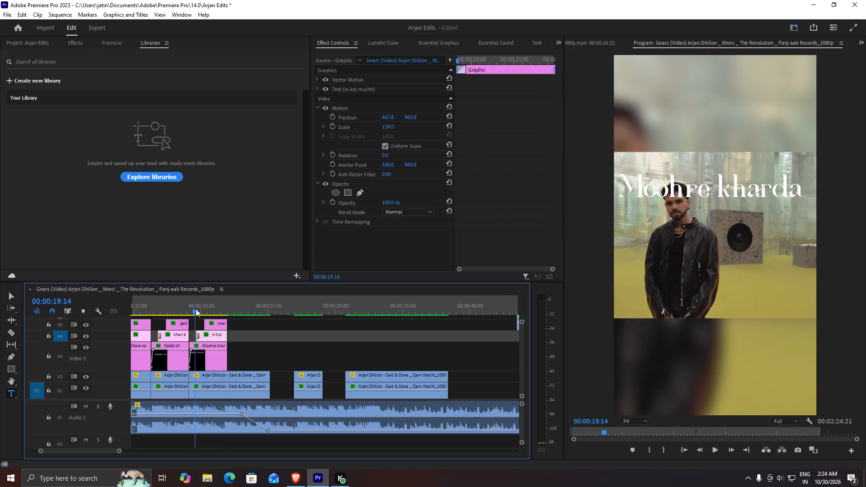
left_click_drag(196, 309, 197, 309)
left_click(222, 363)
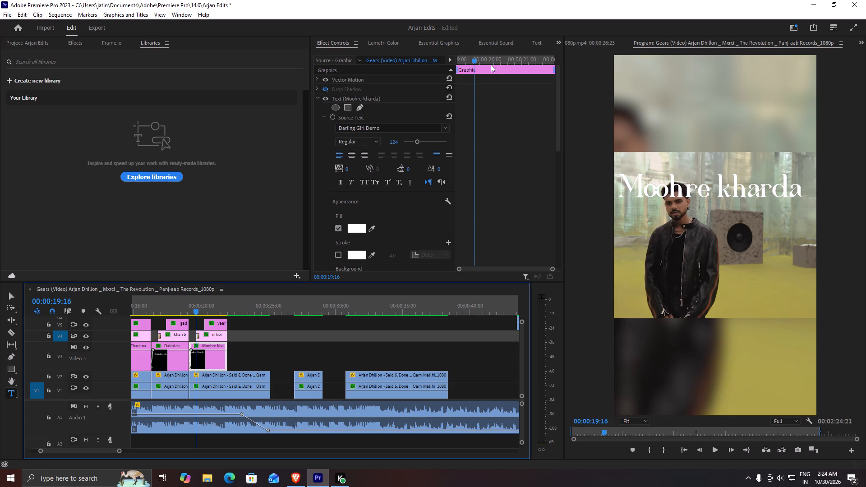
left_click_drag(486, 62, 457, 64)
left_click(382, 93)
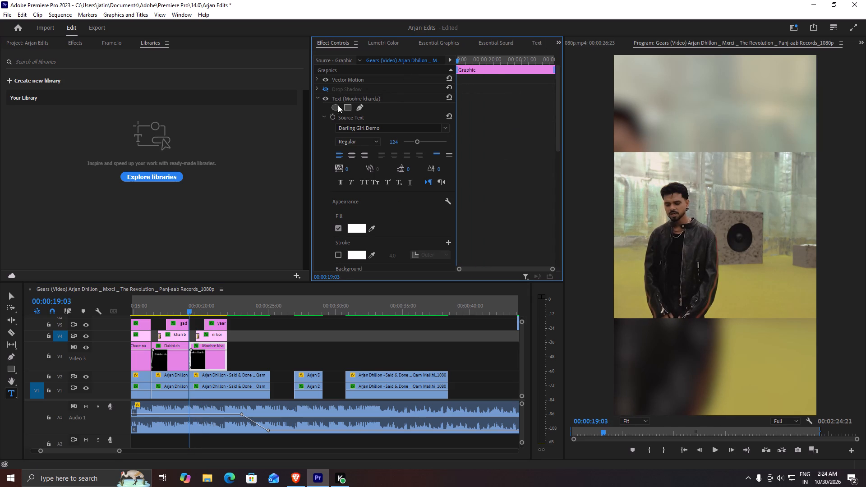
left_click(330, 100)
left_click(314, 97)
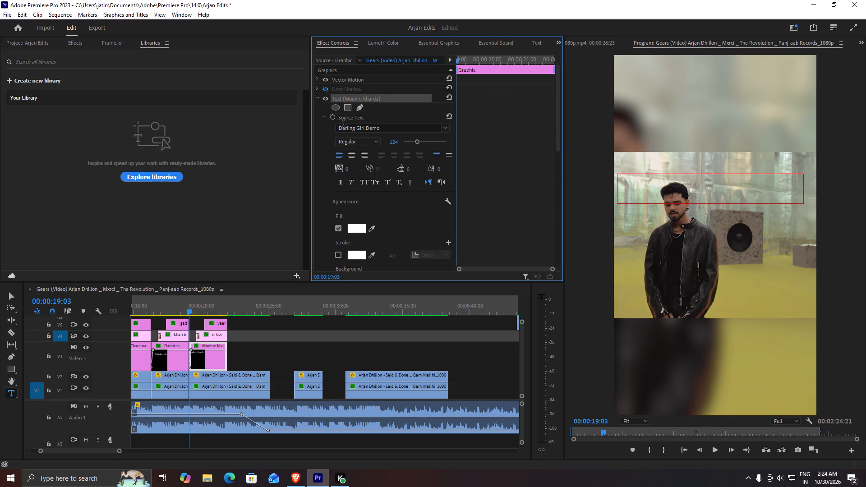
left_click(321, 98)
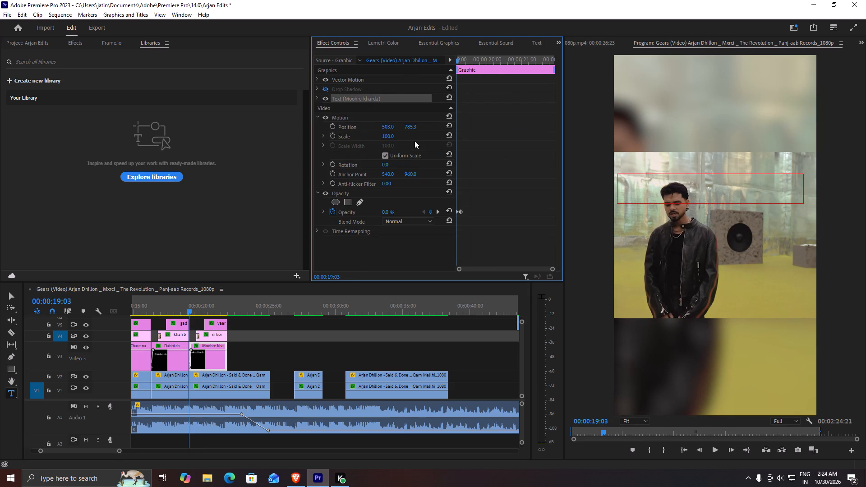
left_click(329, 127)
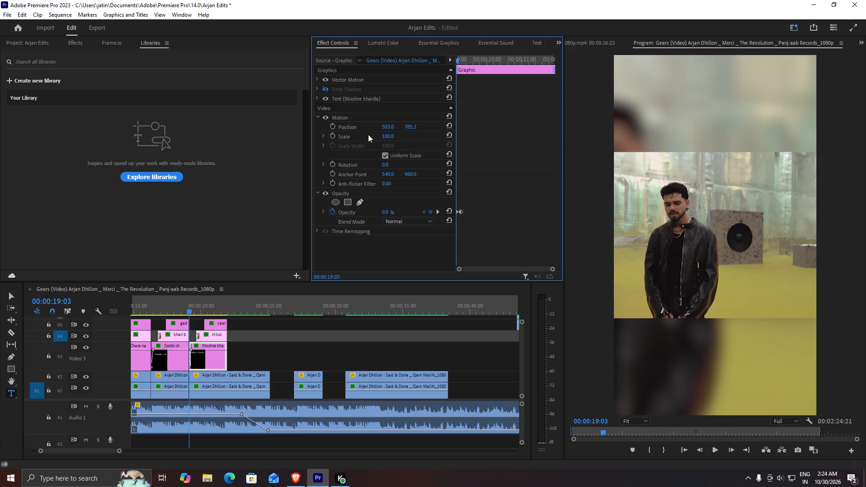
left_click(333, 124)
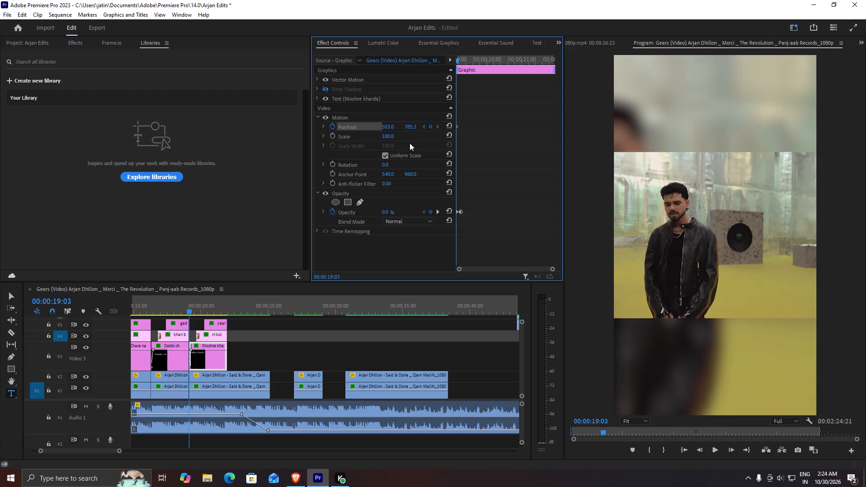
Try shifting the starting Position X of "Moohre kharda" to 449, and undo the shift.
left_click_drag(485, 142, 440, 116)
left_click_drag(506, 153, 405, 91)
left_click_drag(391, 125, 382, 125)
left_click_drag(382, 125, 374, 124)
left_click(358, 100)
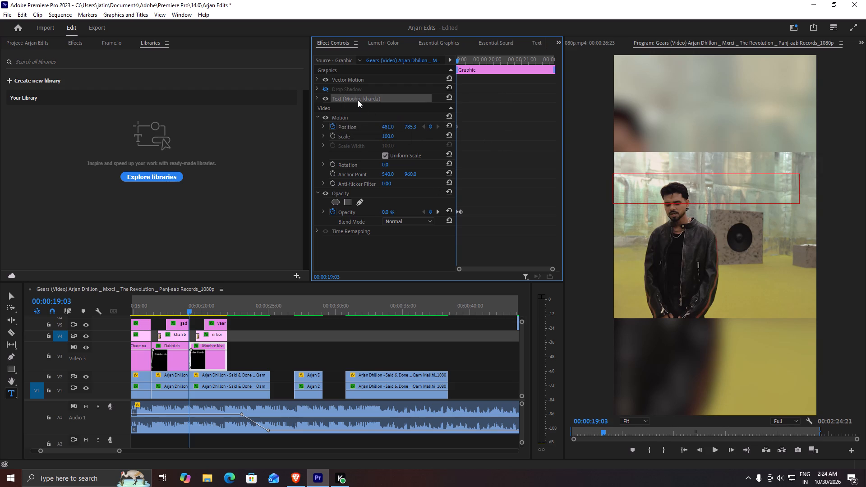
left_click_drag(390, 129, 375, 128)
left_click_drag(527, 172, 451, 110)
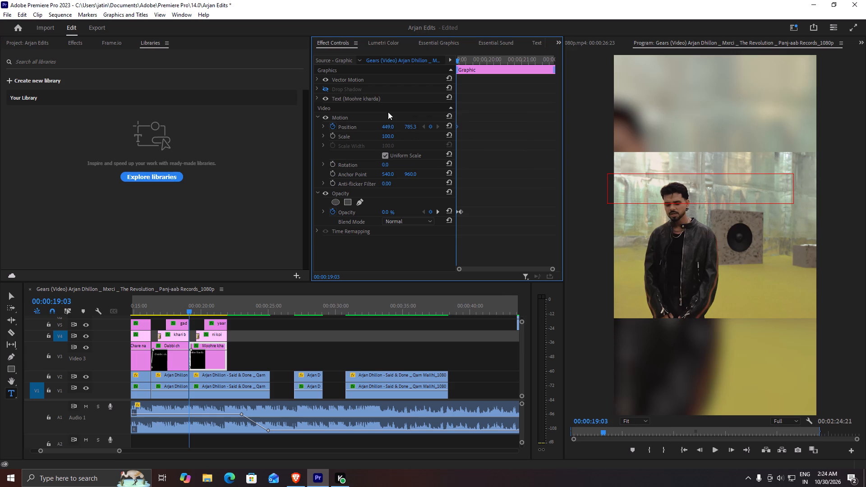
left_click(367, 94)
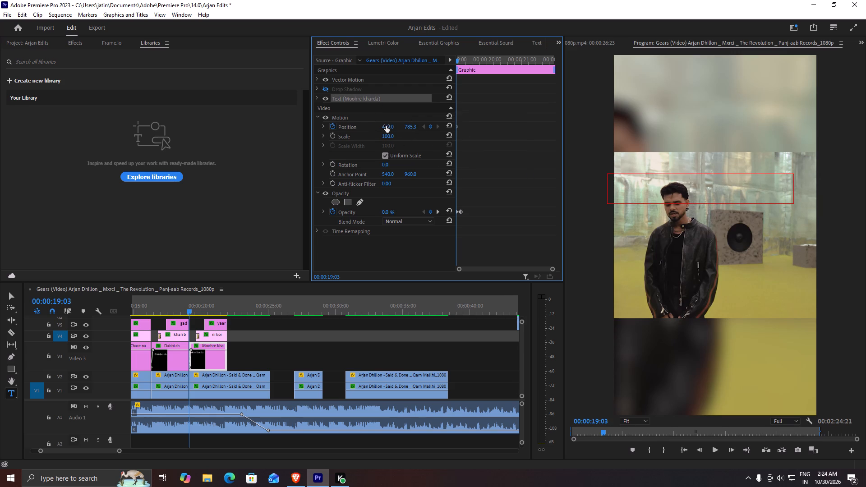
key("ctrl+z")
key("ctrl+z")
Set the Position X of "Moohre kharda" to 450 at its starting keyframe, 00:00:19:03.
left_click_drag(459, 60, 474, 68)
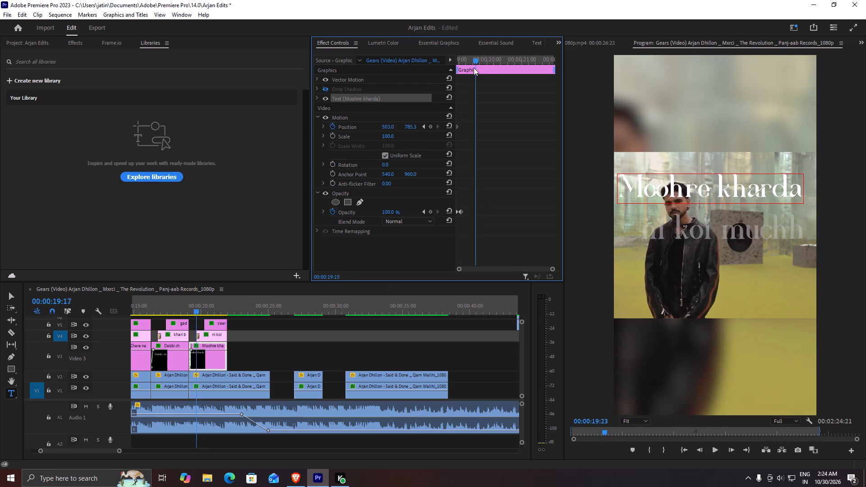
left_click_drag(474, 68, 434, 74)
left_click_drag(481, 139, 430, 106)
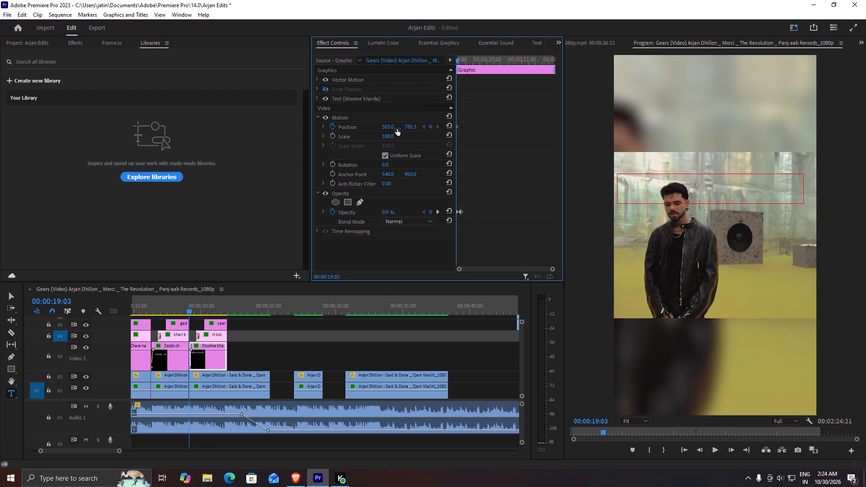
left_click_drag(477, 135, 436, 104)
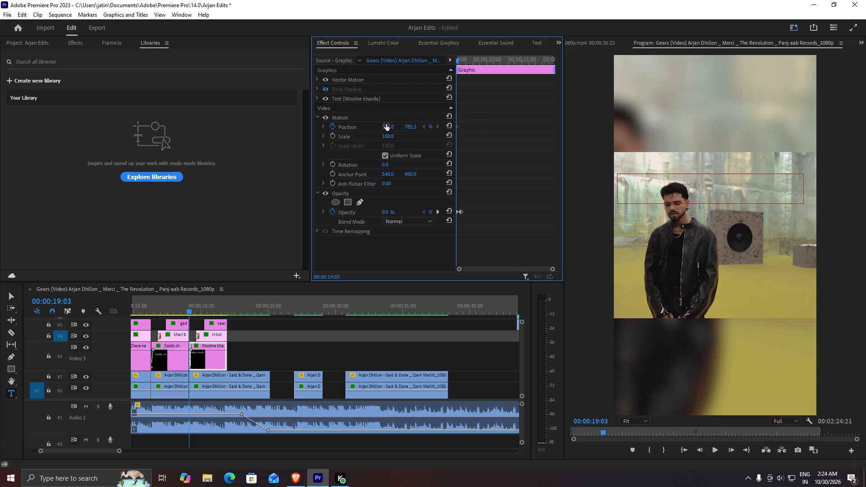
left_click(386, 124)
type("450")
key("Return")
Add a second Position keyframe to "Moohre kharda" at 00:00:19:12 with X set to 500.
left_click_drag(457, 62, 470, 61)
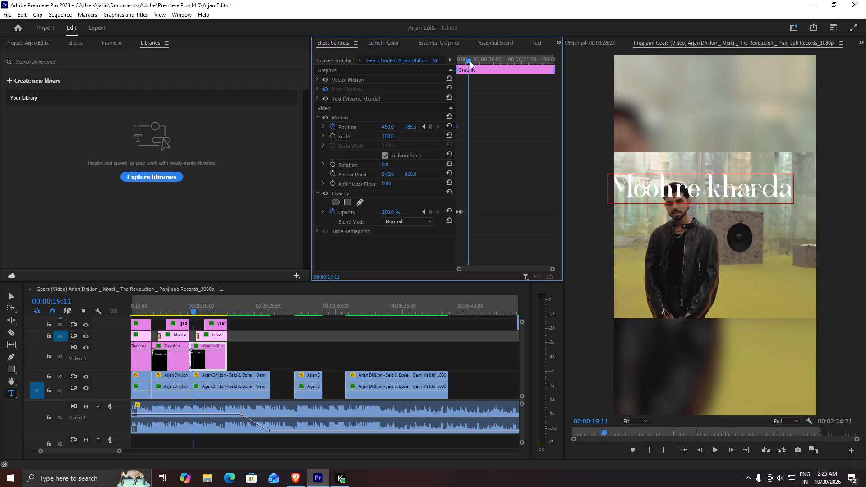
left_click_drag(470, 61, 470, 61)
left_click(429, 128)
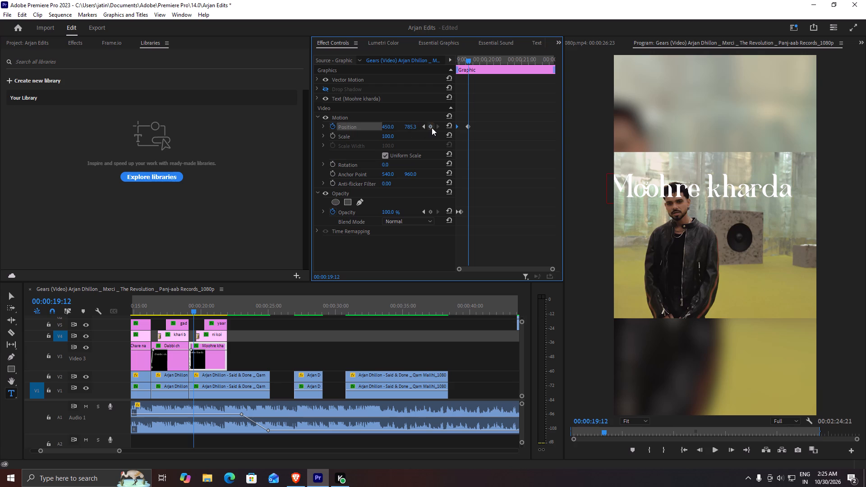
left_click_drag(474, 136, 461, 120)
left_click(389, 126)
type("500")
key("Return")
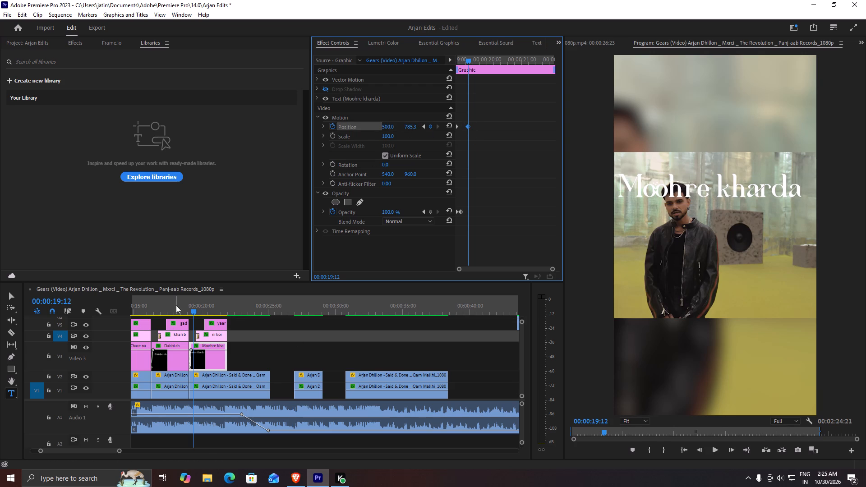
Play back the last lyric section to review the "Moohre kharda" slide-in and the title alignment.
left_click_drag(176, 305, 171, 305)
key("space")
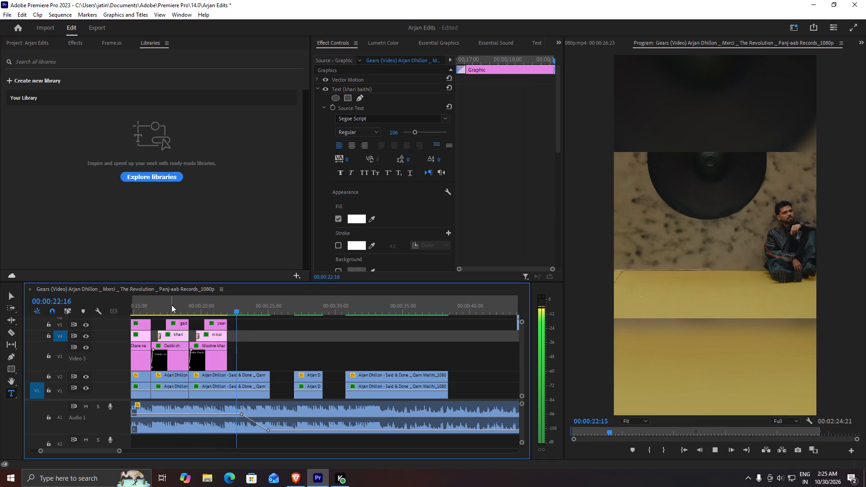
key("space")
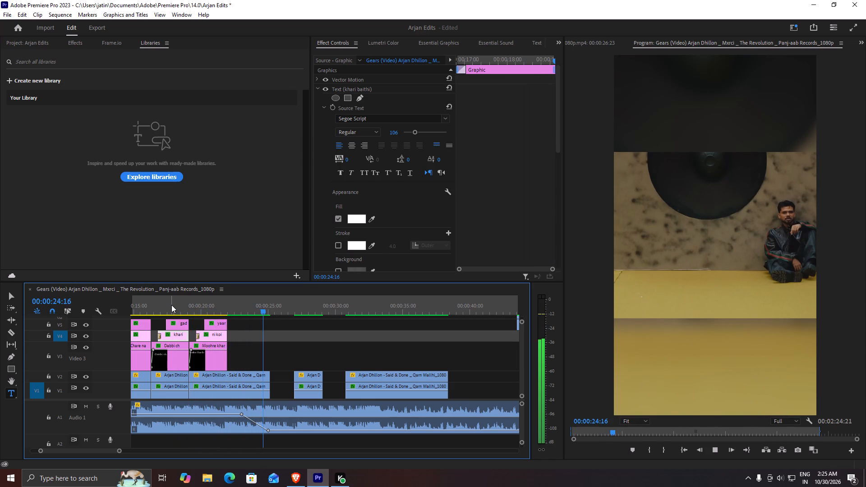
left_click_drag(231, 301, 201, 296)
key("space")
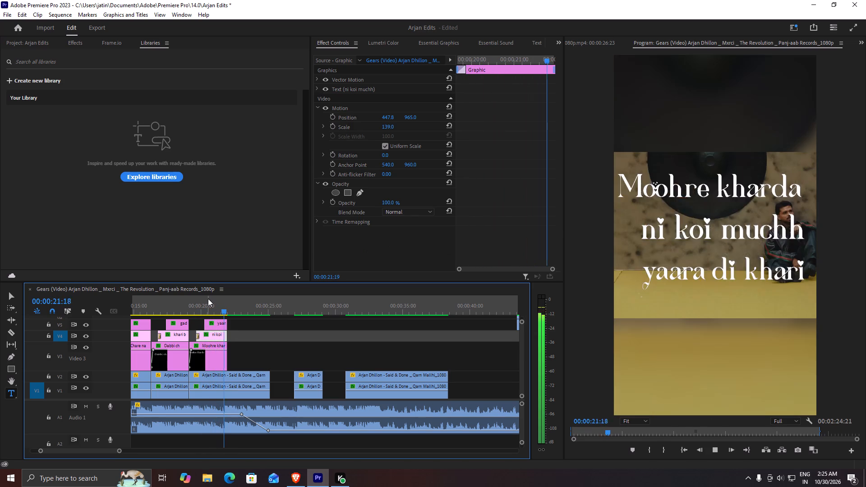
key("space")
Trim the ends of the "Moohre kharda", "ni koi muchh" and "yaara di khari" titles back together to 00:00:21:18.
scroll(211, 344, "up", 11, "alt")
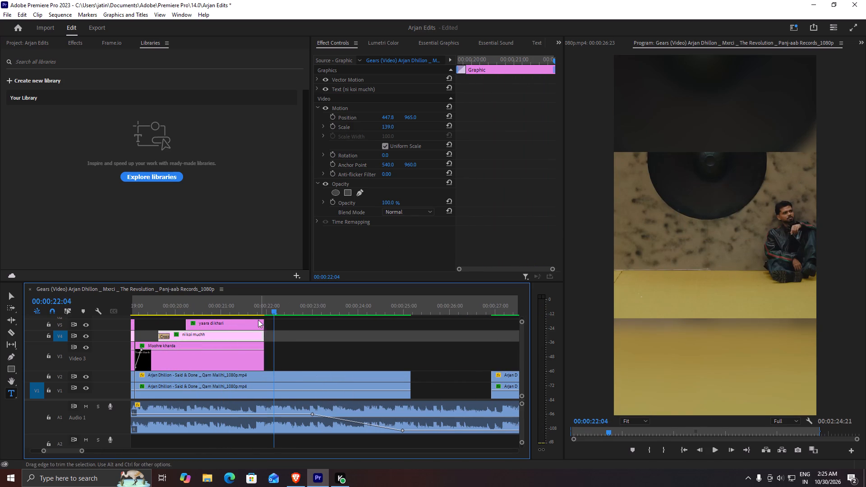
left_click_drag(255, 311, 254, 316)
left_click_drag(291, 358, 239, 311)
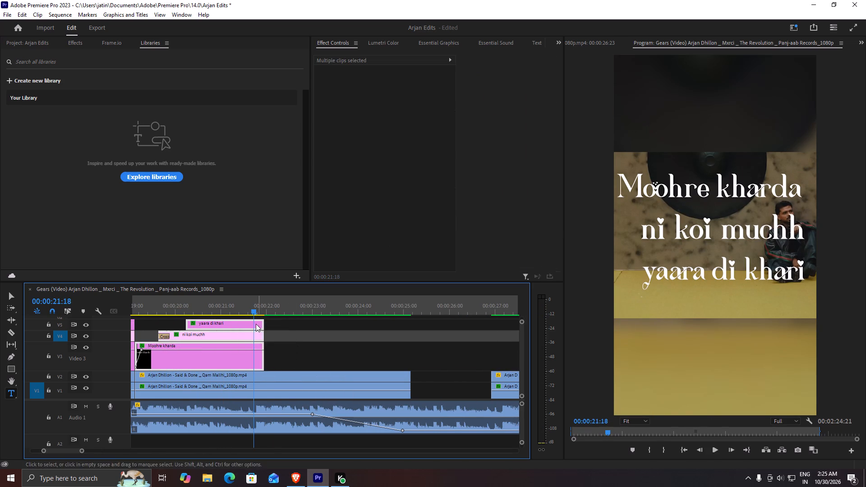
left_click_drag(252, 307, 262, 308)
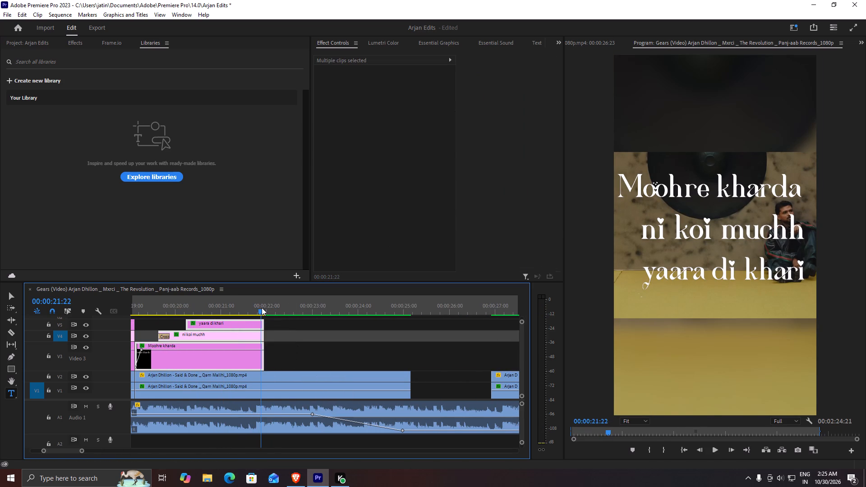
left_click_drag(262, 308, 258, 310)
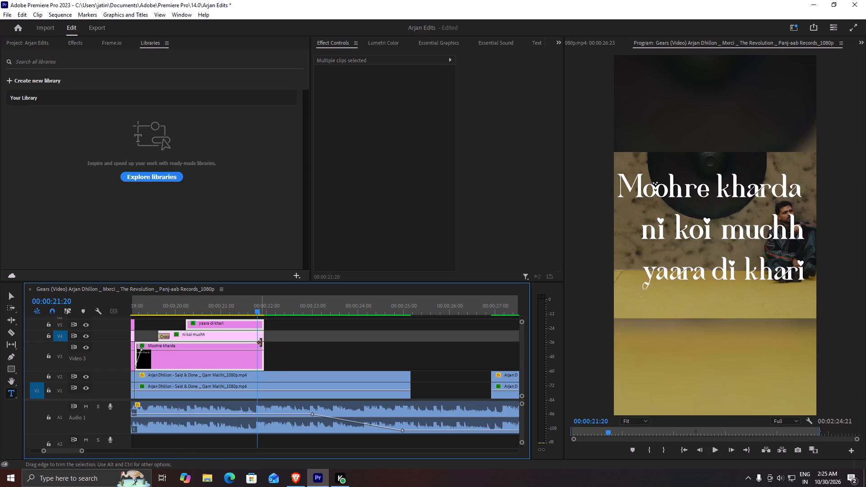
key("space")
key("space")
left_click_drag(289, 310, 279, 309)
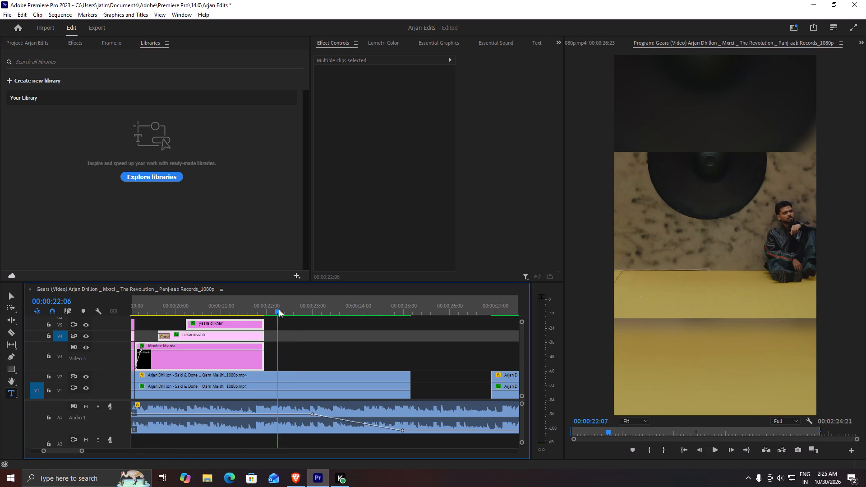
left_click_drag(279, 309, 255, 311)
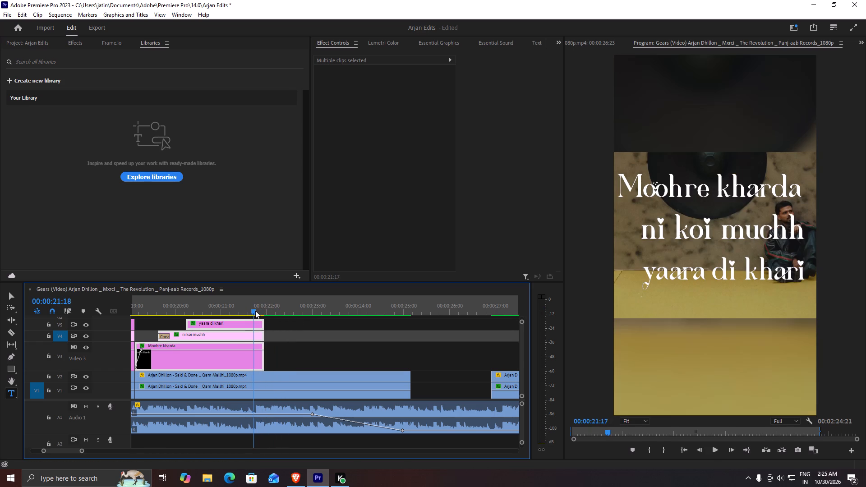
left_click_drag(255, 311, 256, 311)
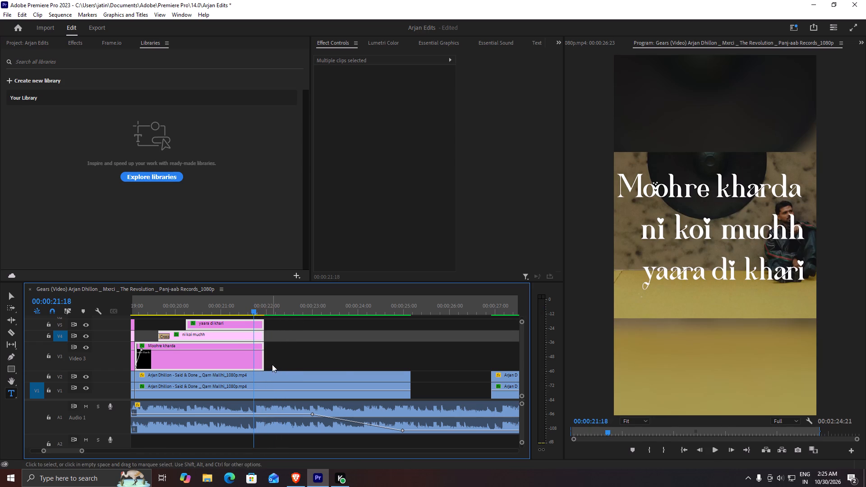
left_click_drag(264, 352, 255, 350)
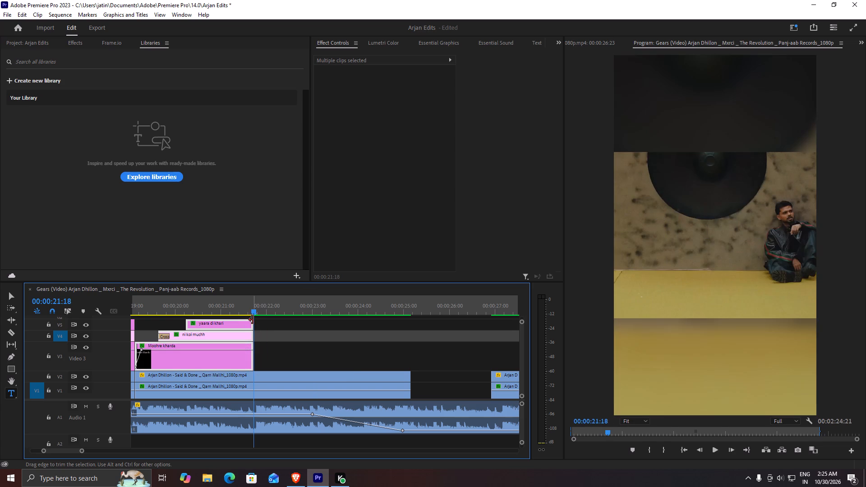
Play past the trimmed title ends and split the stacked video clips on V1 and V2 at 00:00:21:18.
left_click_drag(250, 314, 239, 312)
key("space")
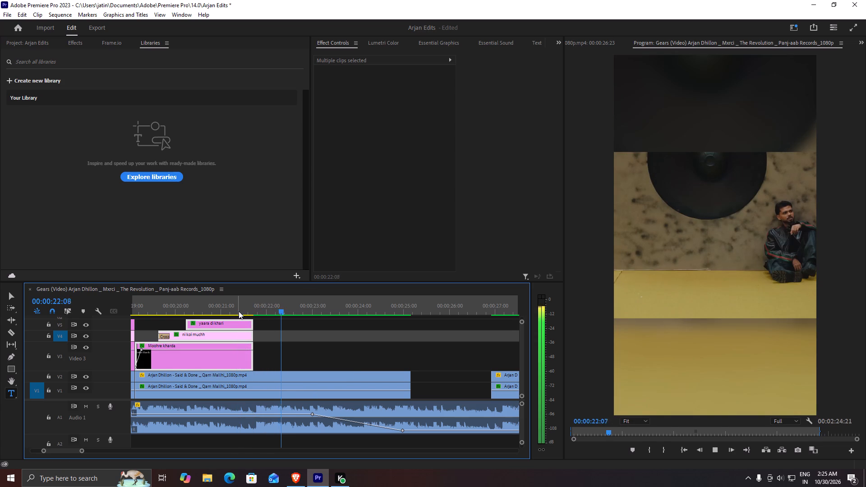
key("space")
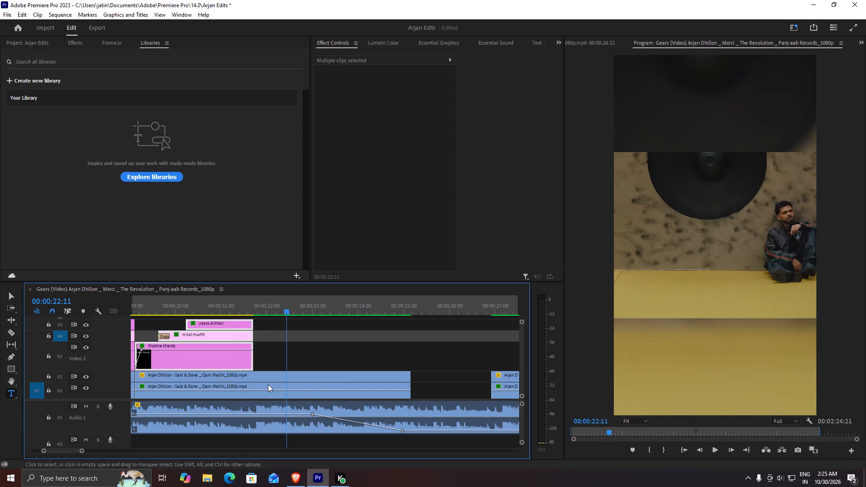
left_click_drag(282, 309, 256, 317)
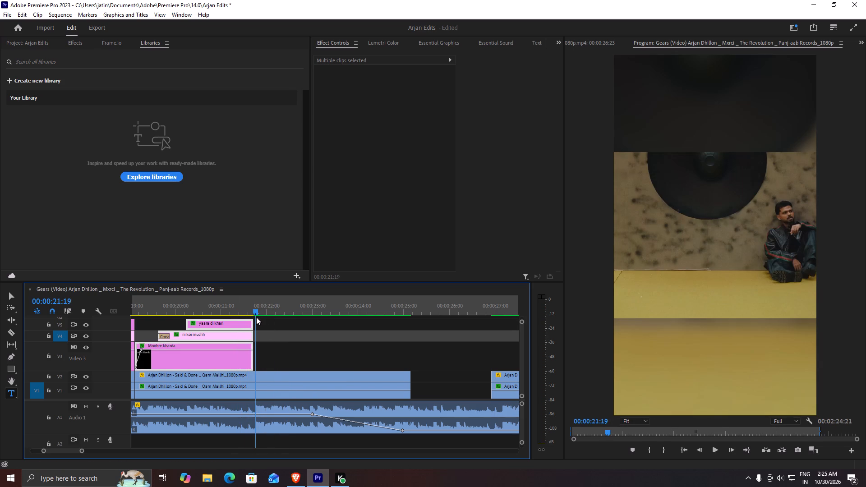
left_click_drag(256, 317, 255, 317)
left_click_drag(292, 350, 299, 394)
key("z")
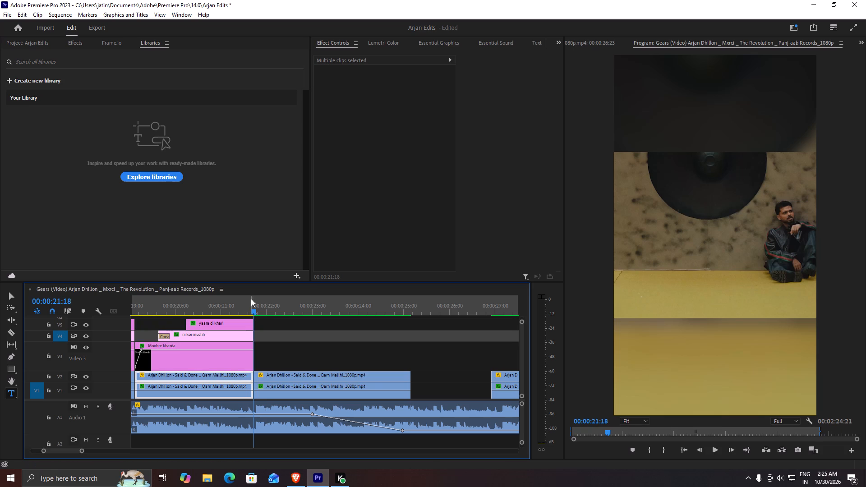
Play back the last lyric section through the end of the split clip to check the cut and the song's fade-out.
left_click_drag(256, 311, 281, 312)
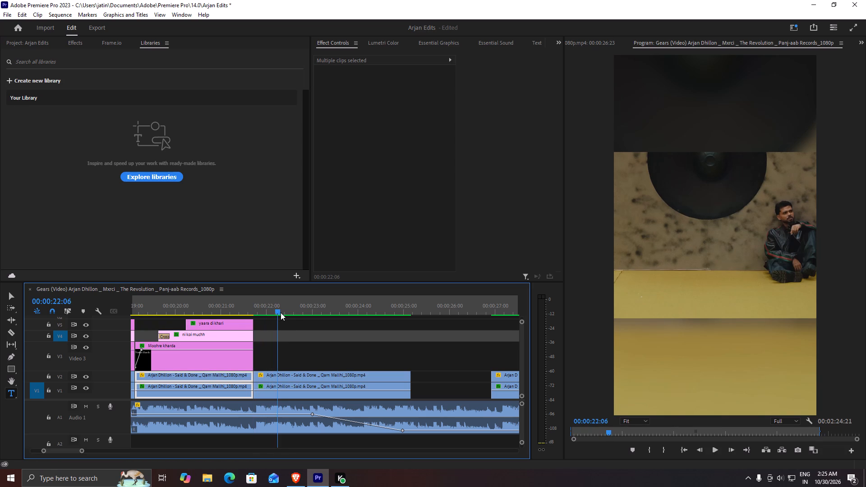
left_click_drag(281, 312, 233, 308)
key("space")
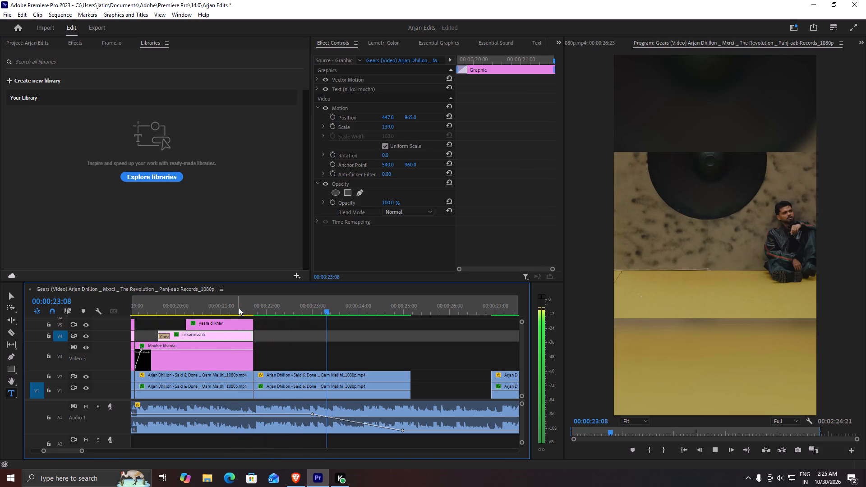
key("space")
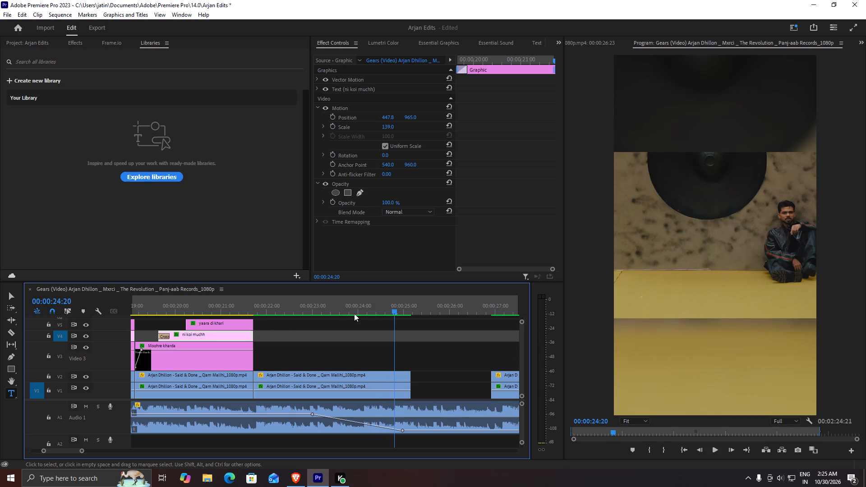
left_click_drag(372, 306, 147, 318)
scroll(201, 339, "down", 11, "alt")
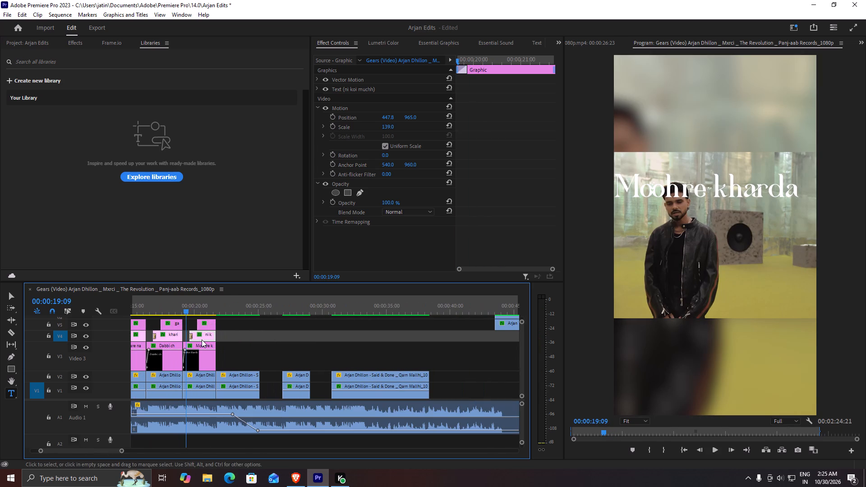
key("space")
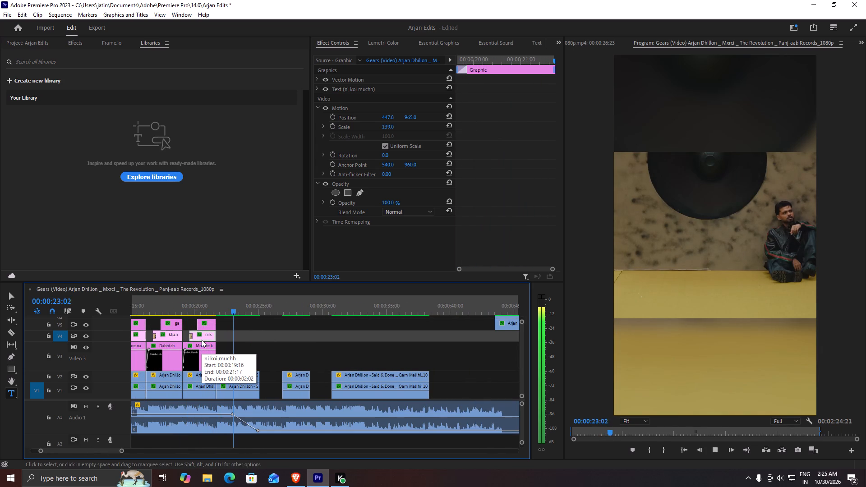
key("space")
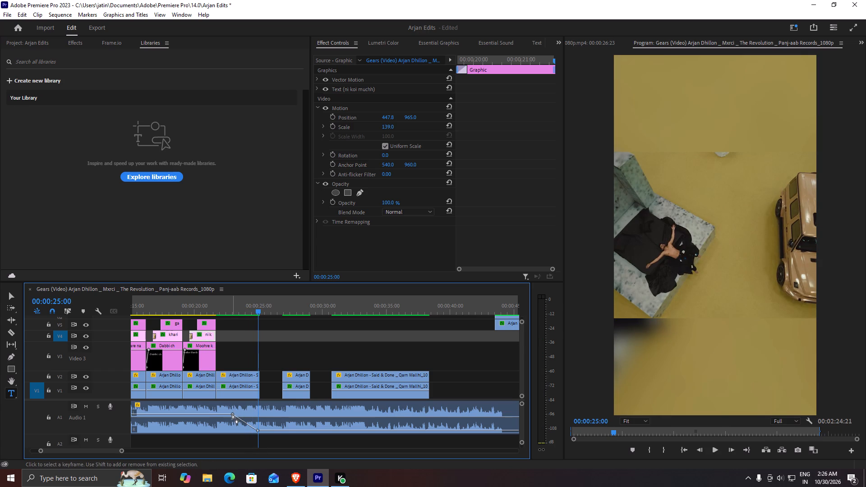
Delay the start of the song's fade-out by moving its first volume keyframe to about 00:00:23:22, and play back the ending.
left_click_drag(233, 414, 250, 414)
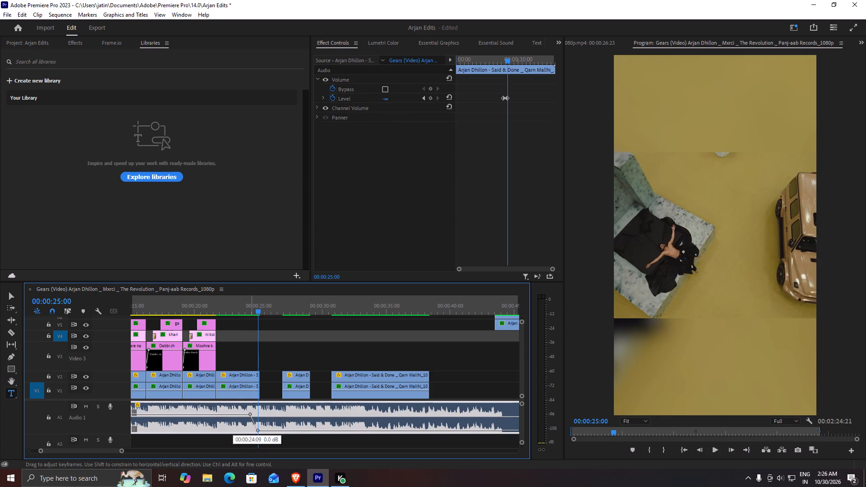
left_click_drag(250, 414, 250, 415)
left_click_drag(257, 307, 247, 308)
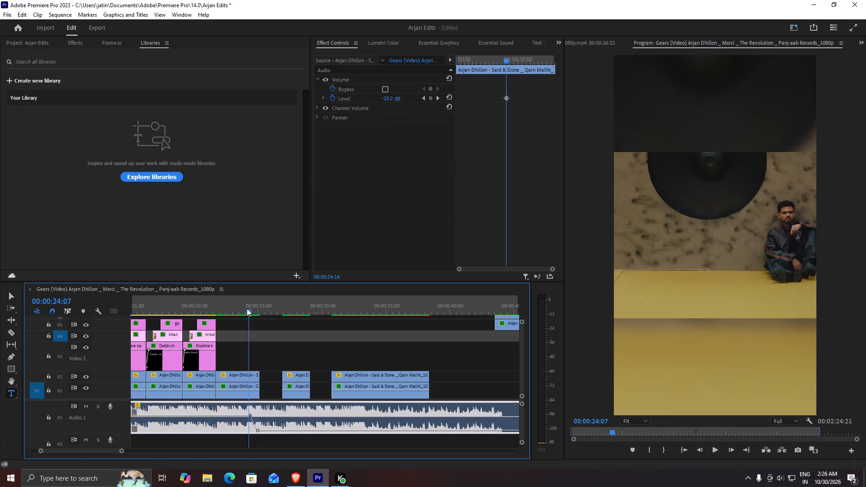
left_click_drag(247, 308, 246, 309)
key("space")
key("space")
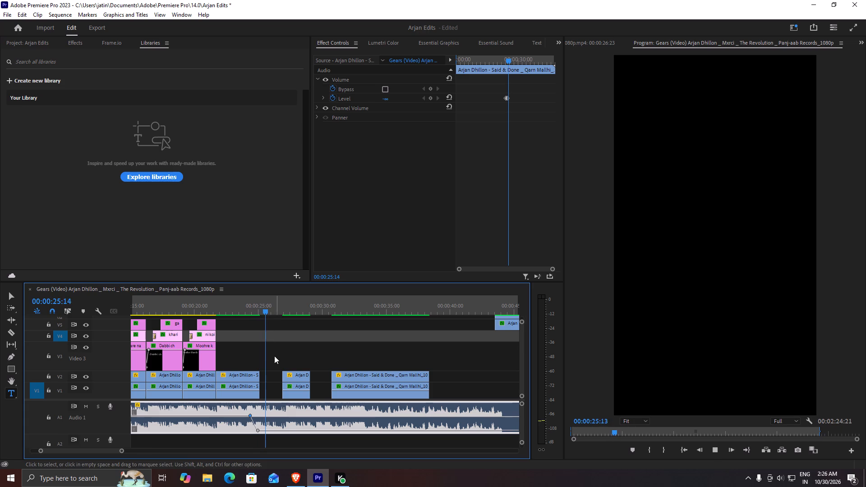
left_click_drag(250, 416, 244, 416)
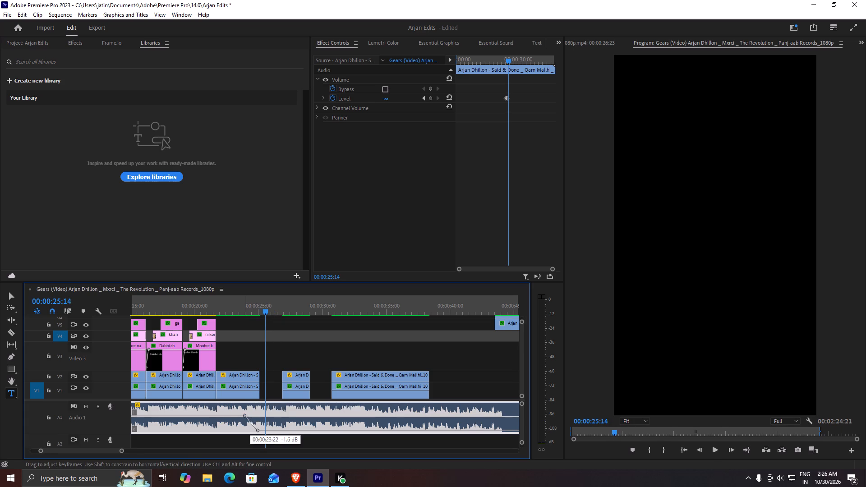
left_click_drag(244, 416, 244, 416)
left_click_drag(261, 308, 211, 306)
key("space")
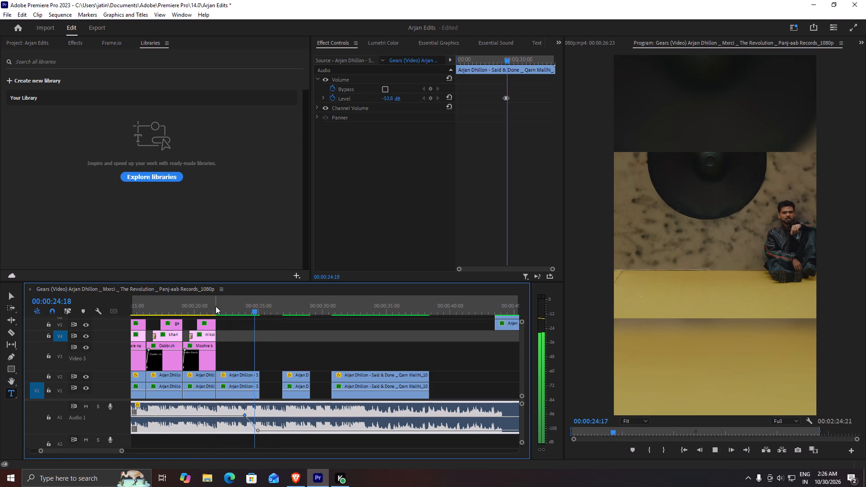
key("space")
Copy the "DEHK TA SAHI" title and the title after it, paste both on V3 directly after "Moohre kharda", and play them back.
left_click_drag(240, 310, 150, 322)
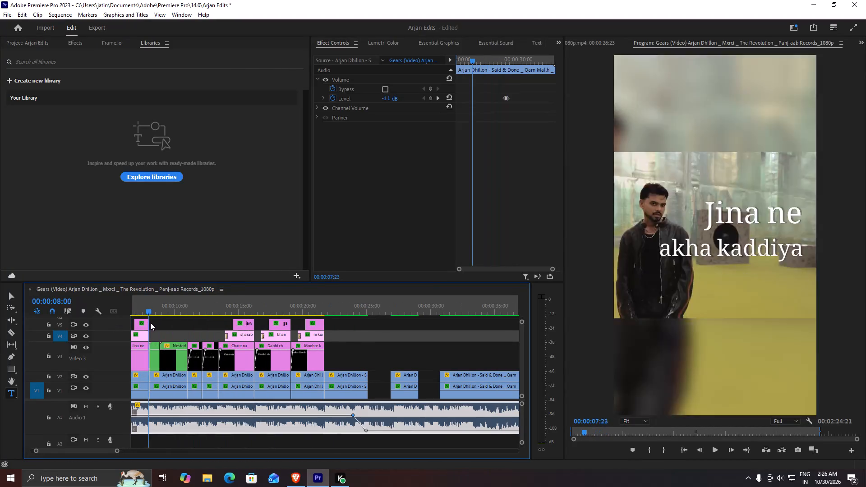
left_click_drag(150, 322, 163, 323)
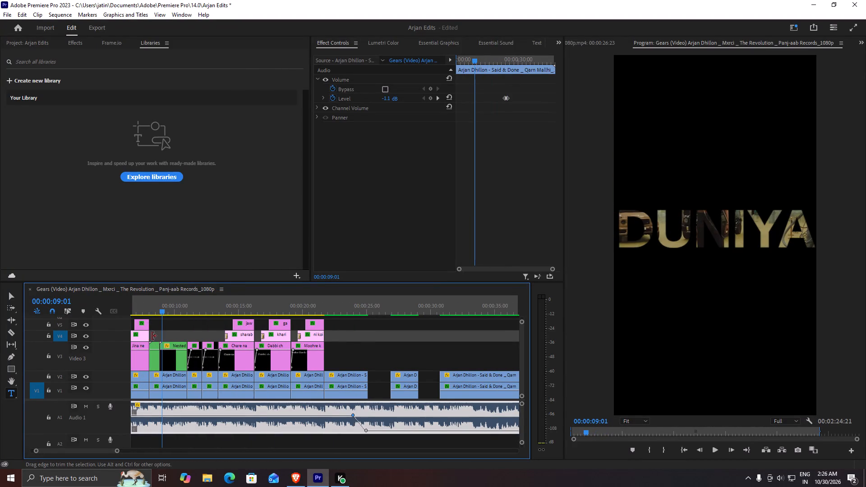
left_click(176, 354)
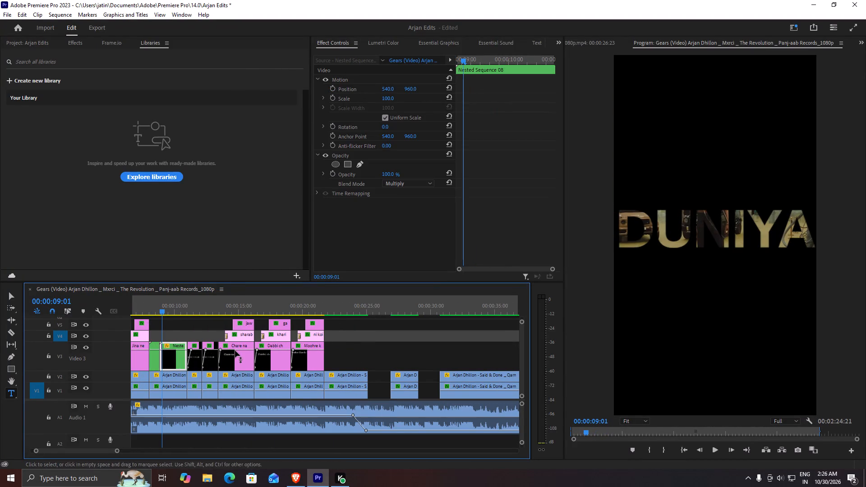
left_click_drag(188, 312, 199, 313)
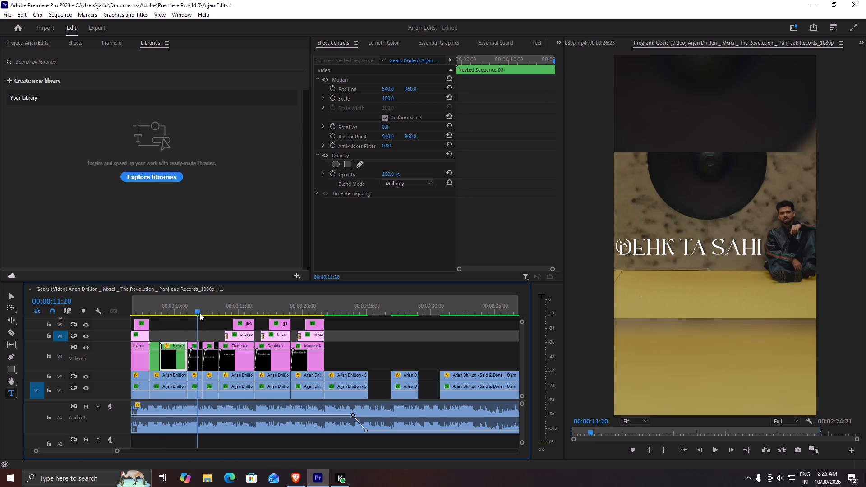
left_click_drag(199, 313, 200, 313)
left_click_drag(192, 331, 214, 355)
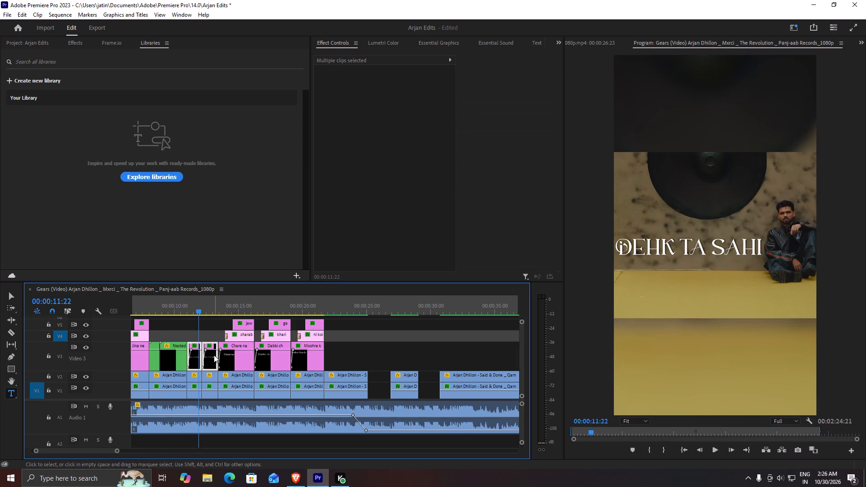
key("ctrl+c")
left_click_drag(341, 309, 327, 309)
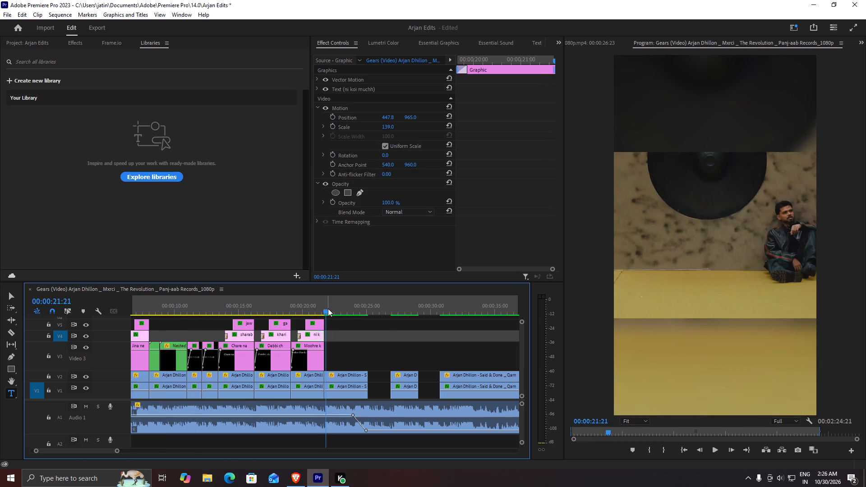
key("ctrl+v")
left_click_drag(370, 361, 334, 333)
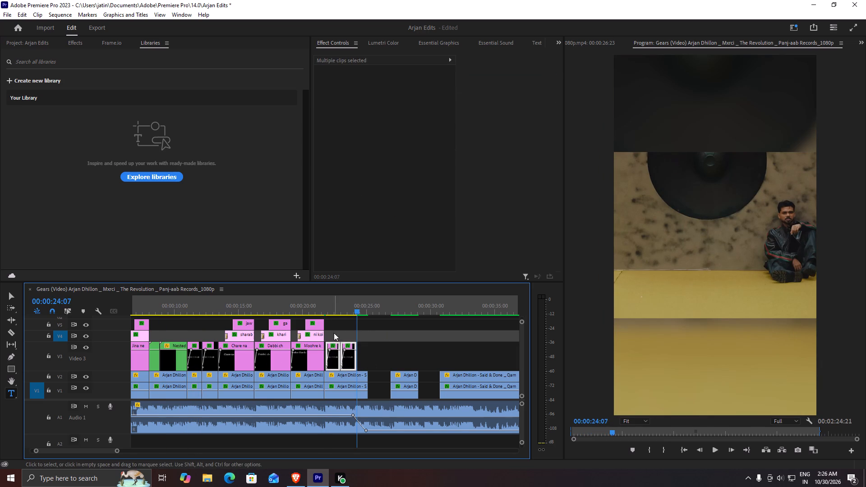
left_click(350, 360)
left_click_drag(320, 309, 300, 312)
key("space")
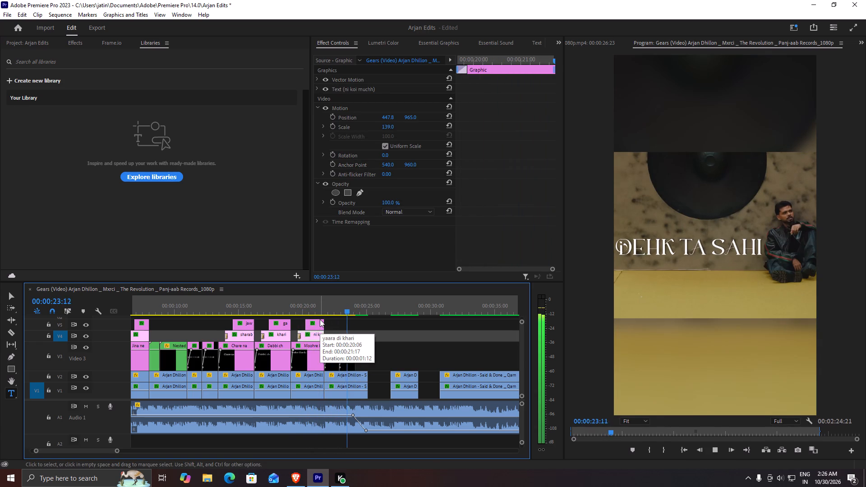
key("space")
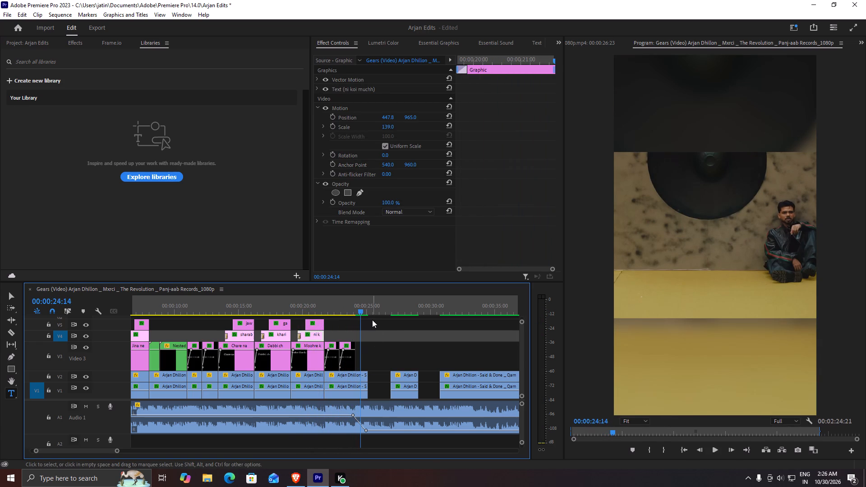
Turn off the Position animation of the pasted "DEHK TA SAHI" title at 00:00:22:17, deleting its Position keyframes.
left_click_drag(355, 311, 338, 309)
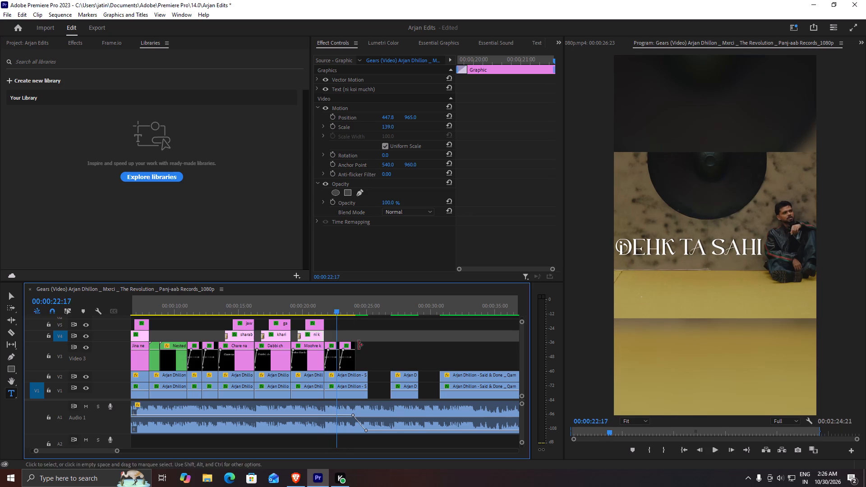
left_click(335, 357)
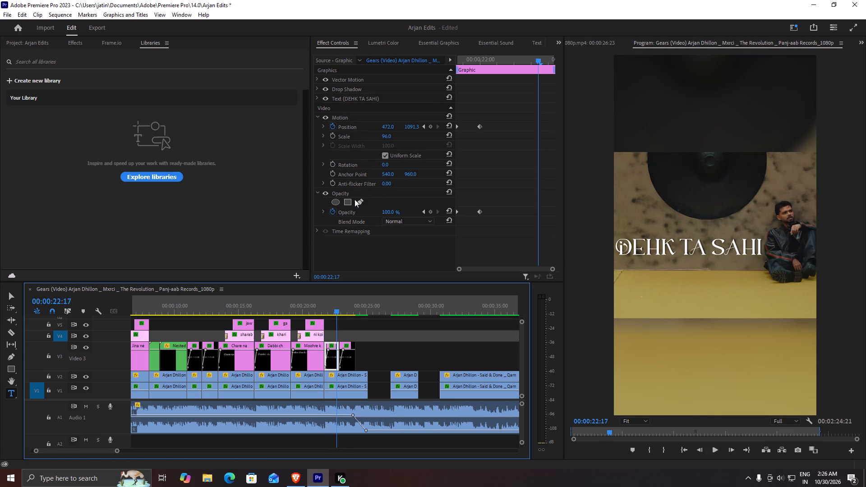
left_click(333, 126)
left_click(456, 246)
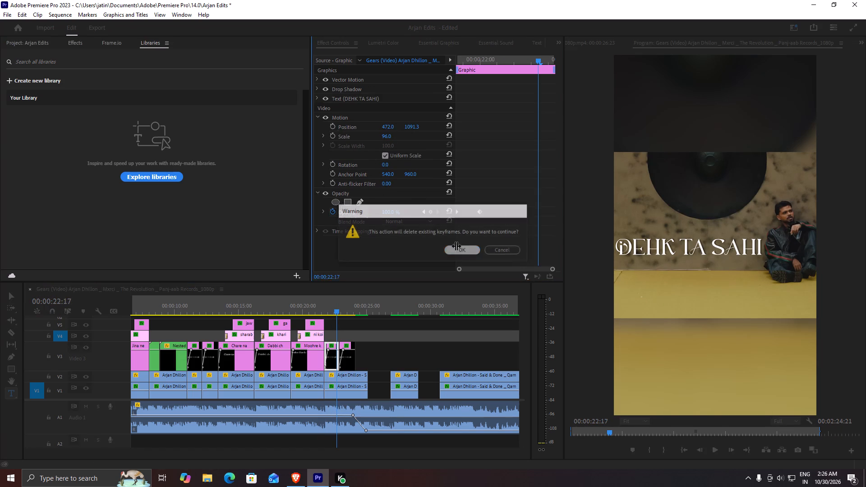
Open the nested sequence on V3, examine the font settings of its "NAHI" title, and return to the main Gears sequence.
left_click(180, 354)
double_click(180, 354)
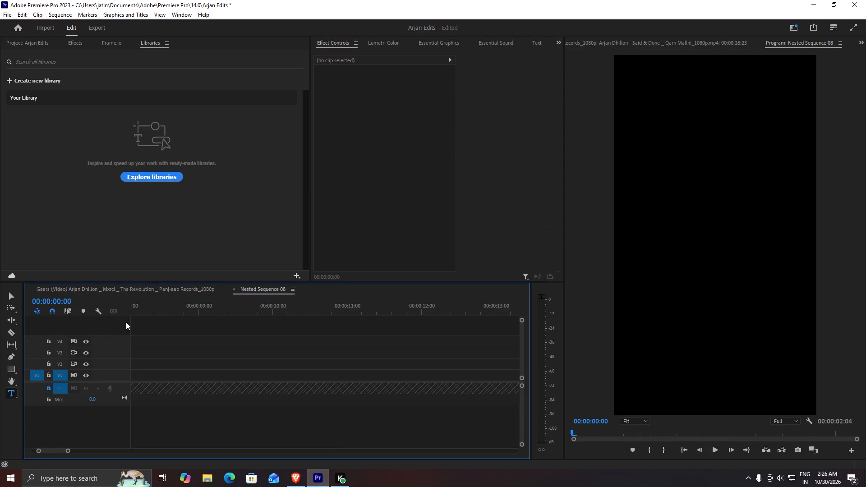
left_click_drag(177, 305, 0, 320)
left_click(267, 343)
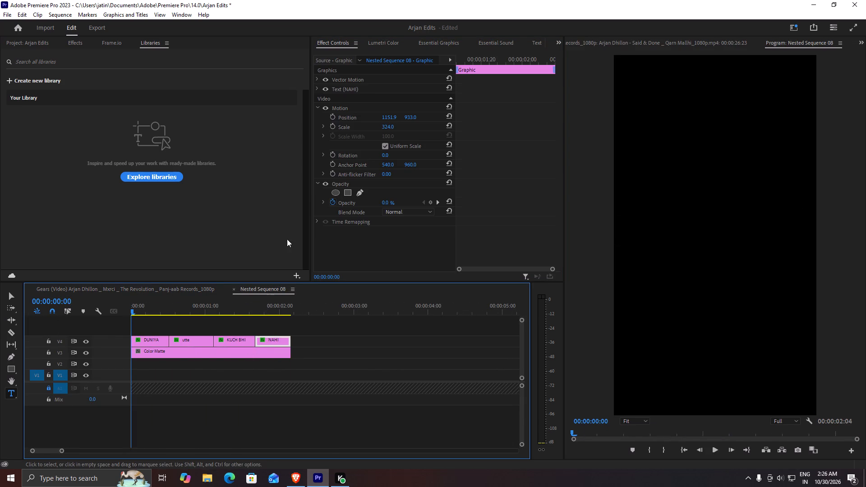
left_click(316, 90)
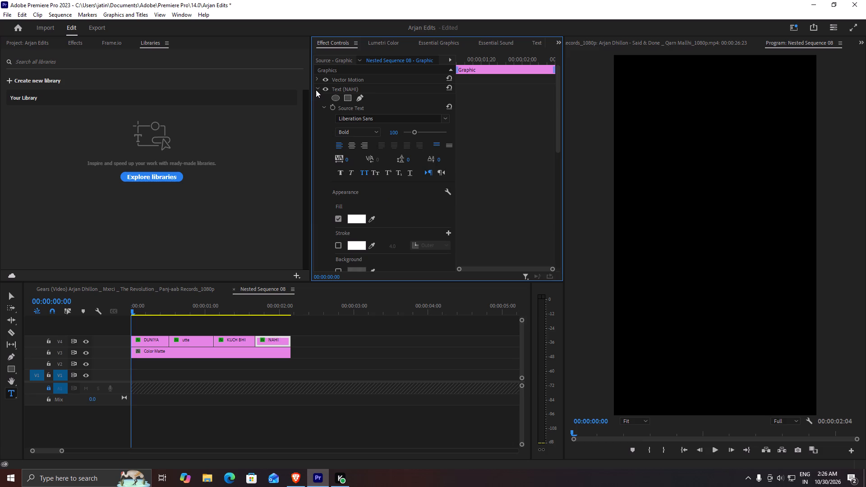
left_click(316, 90)
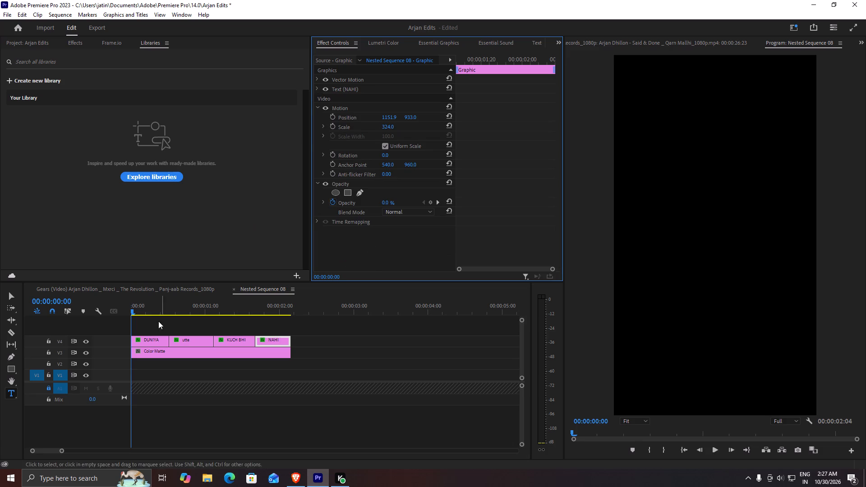
left_click(147, 293)
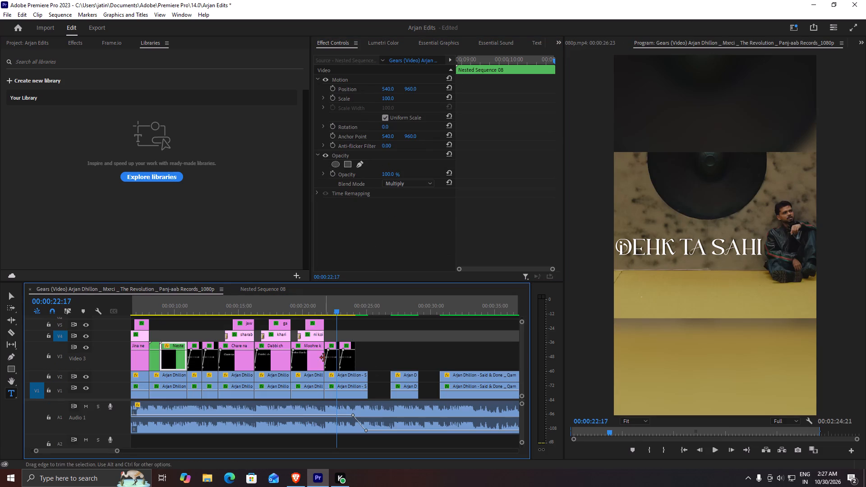
Set the font of the first pasted "DEHK TA SAHI" title to Liberation Mono Regular and turn off its Drop Shadow effect.
left_click(329, 358)
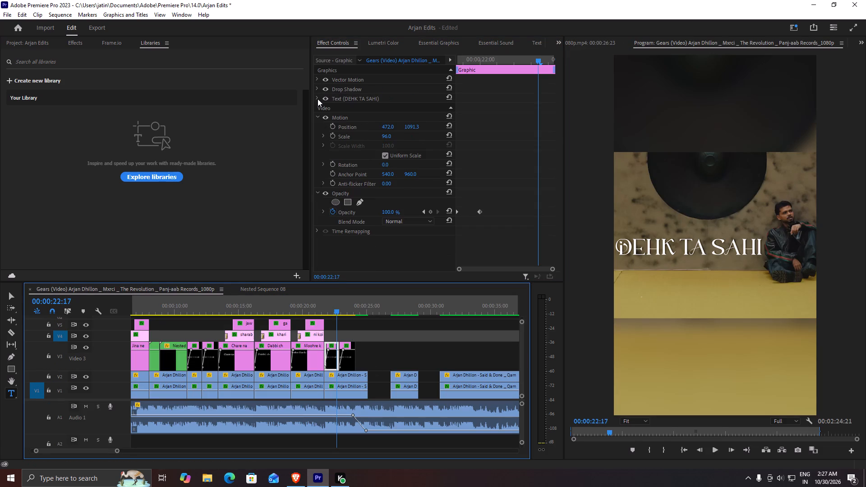
left_click(318, 99)
left_click_drag(398, 129, 315, 124)
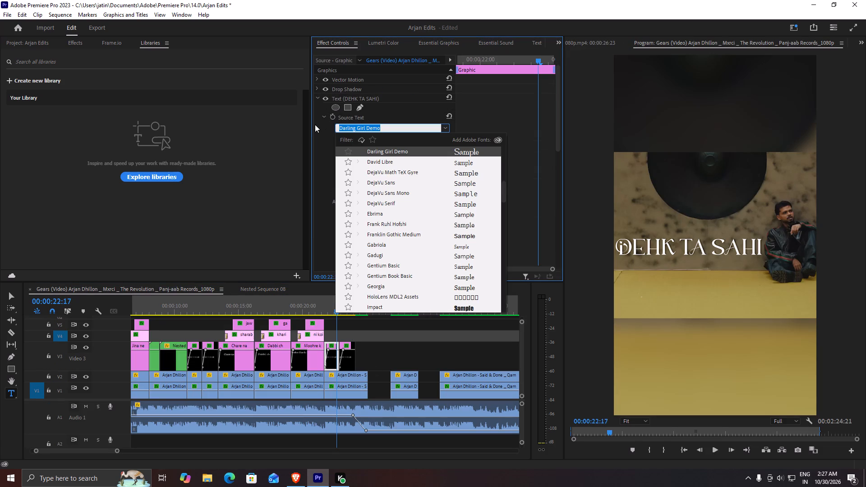
type("libe")
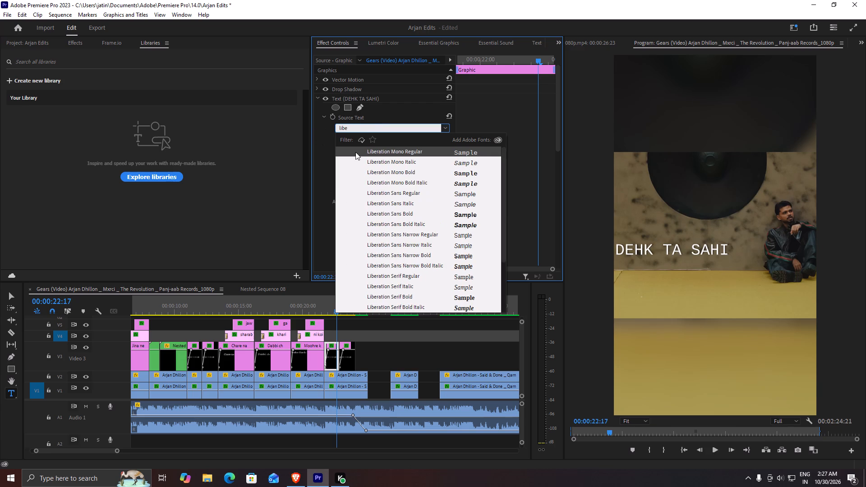
key("Down")
key("Up")
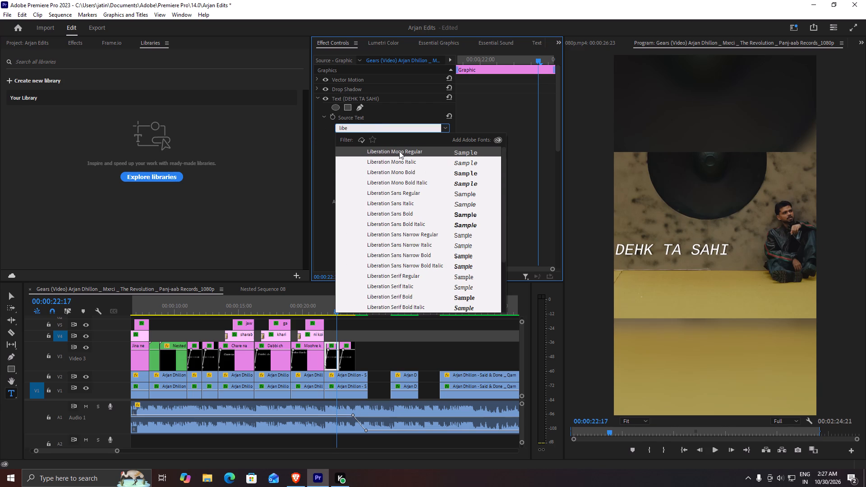
key("Return")
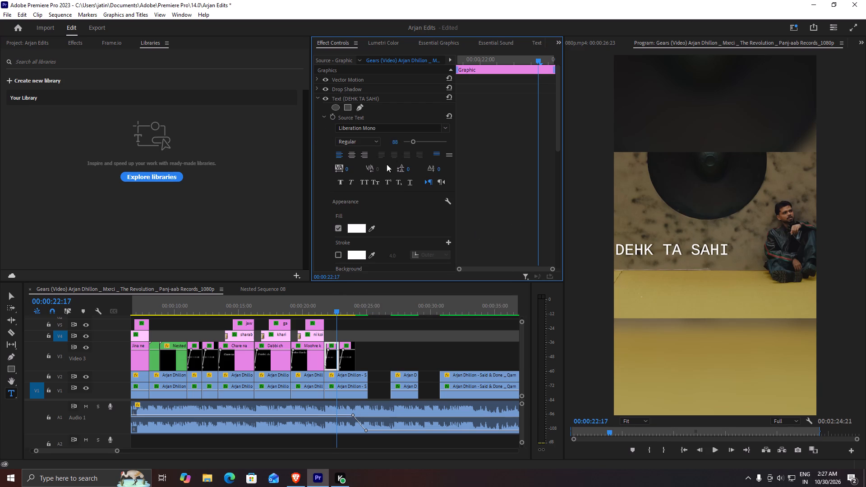
left_click(318, 95)
left_click(323, 90)
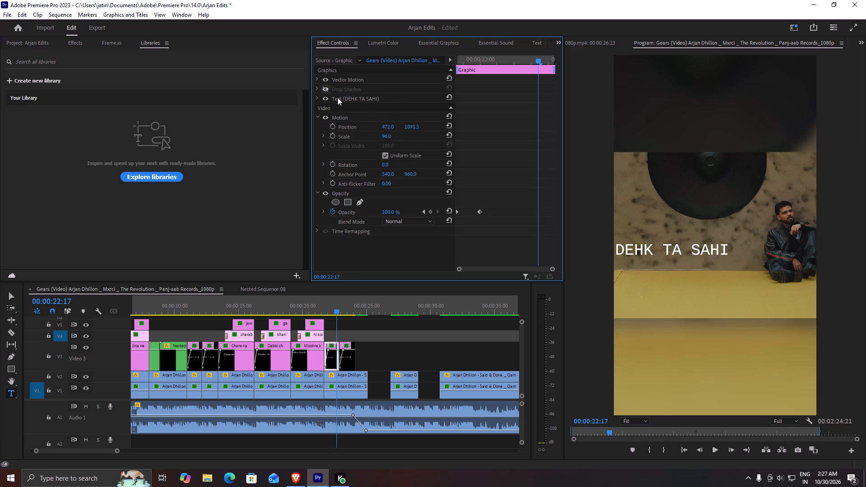
Enlarge the "DEHK TA SAHI" title to a scale of 173 and shift its horizontal position to 828 to span the frame.
left_click_drag(385, 135, 414, 136)
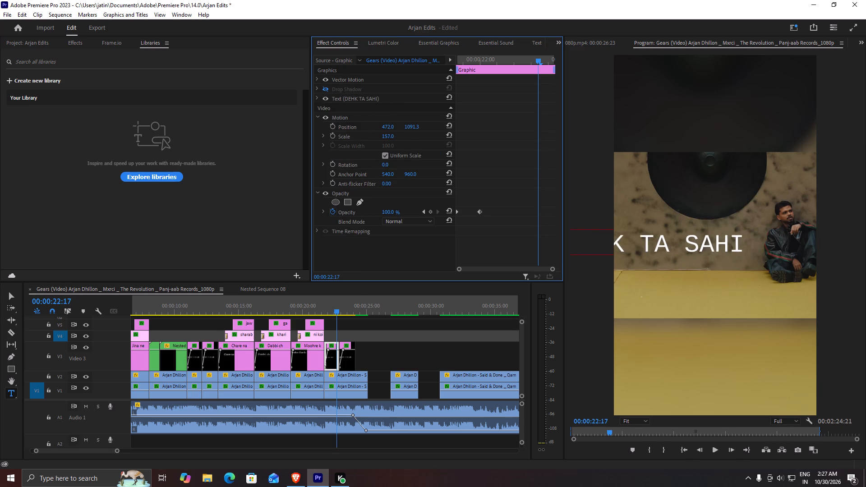
left_click_drag(414, 136, 431, 137)
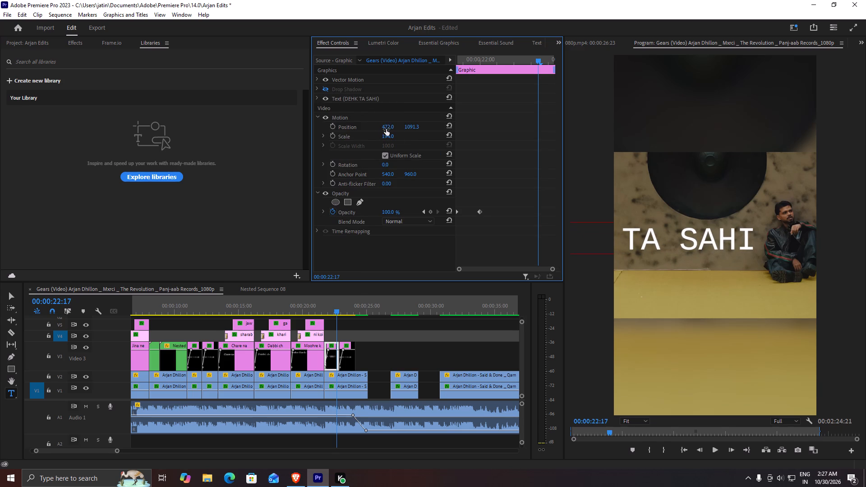
left_click_drag(386, 129, 548, 130)
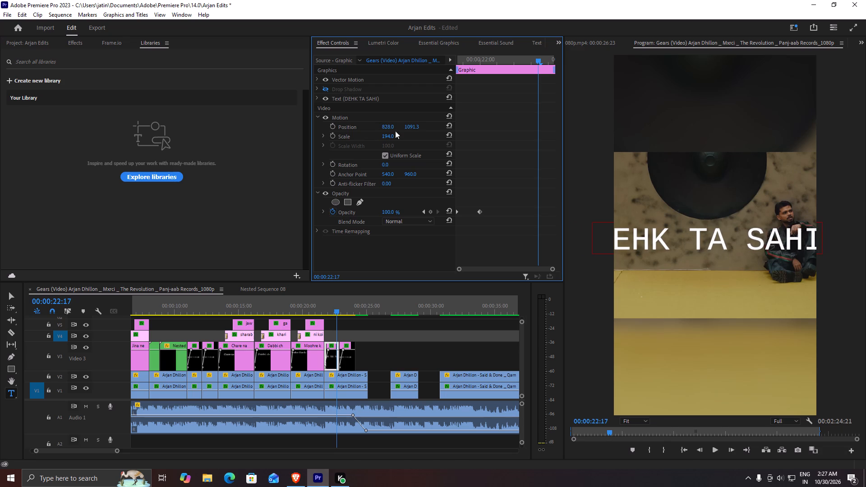
left_click_drag(386, 137, 362, 136)
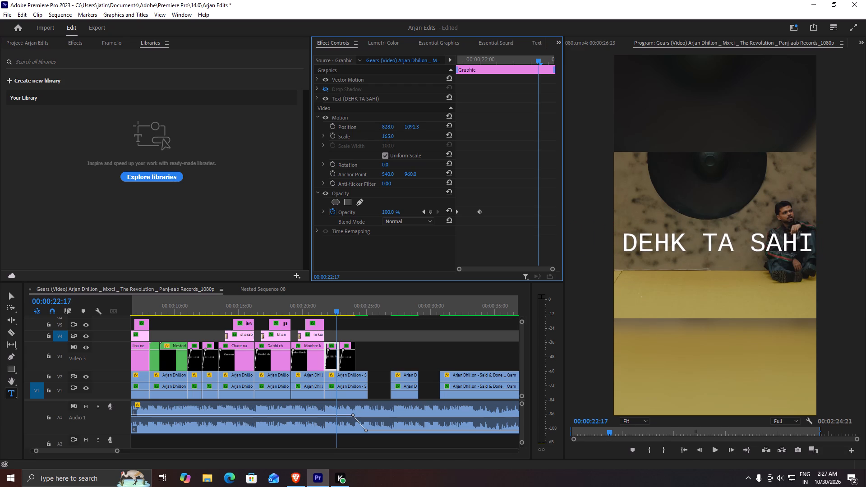
left_click_drag(362, 136, 364, 137)
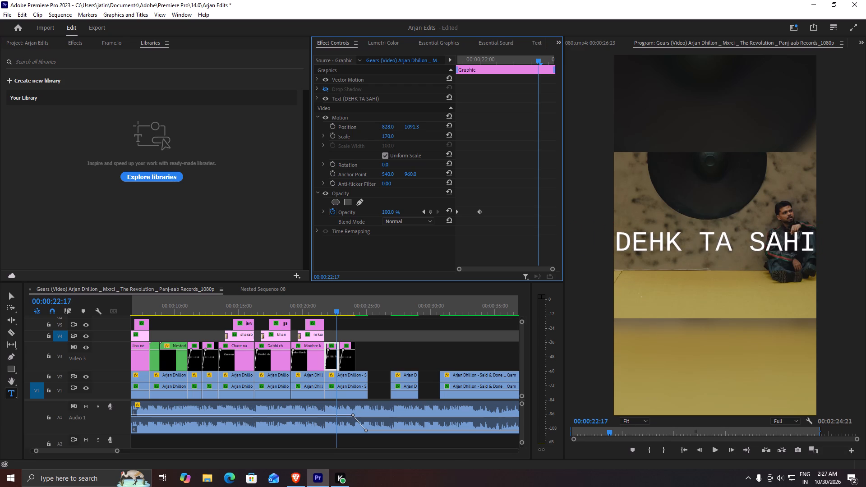
left_click_drag(364, 137, 365, 137)
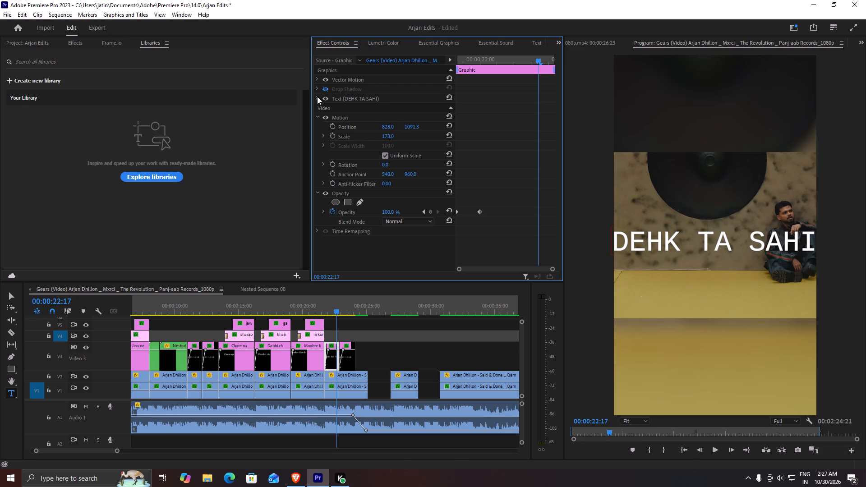
Set the "DEHK TA SAHI" title's font style to Bold and its scale to 170.
left_click(316, 97)
left_click(447, 130)
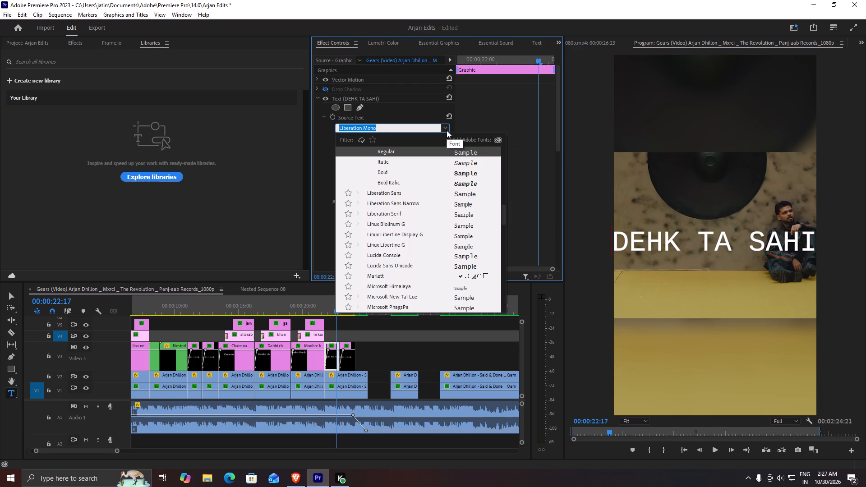
key("Down")
key("Down")
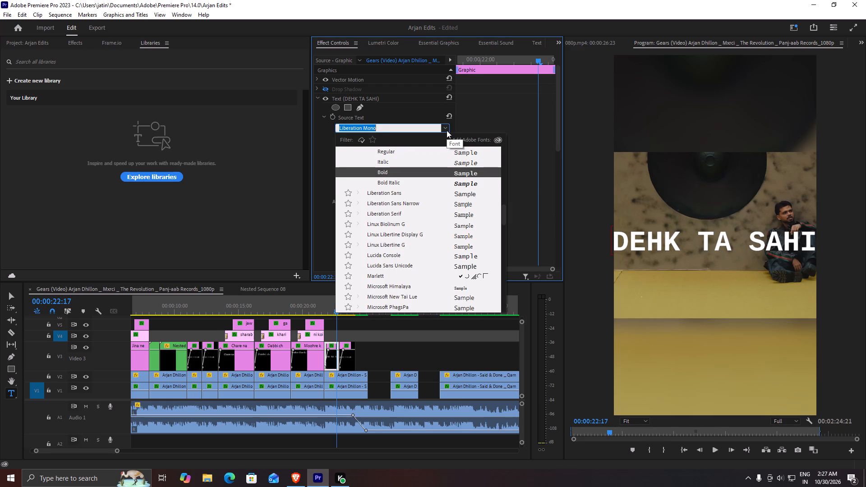
key("Down")
key("Up")
key("Return")
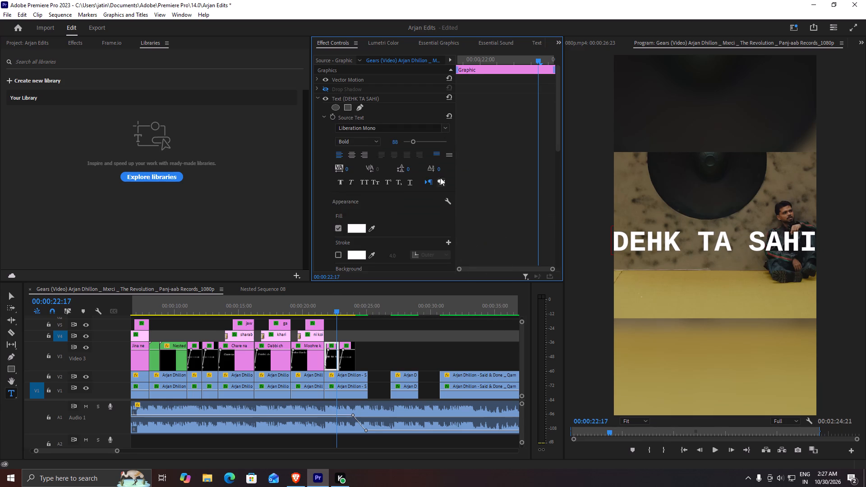
left_click(317, 98)
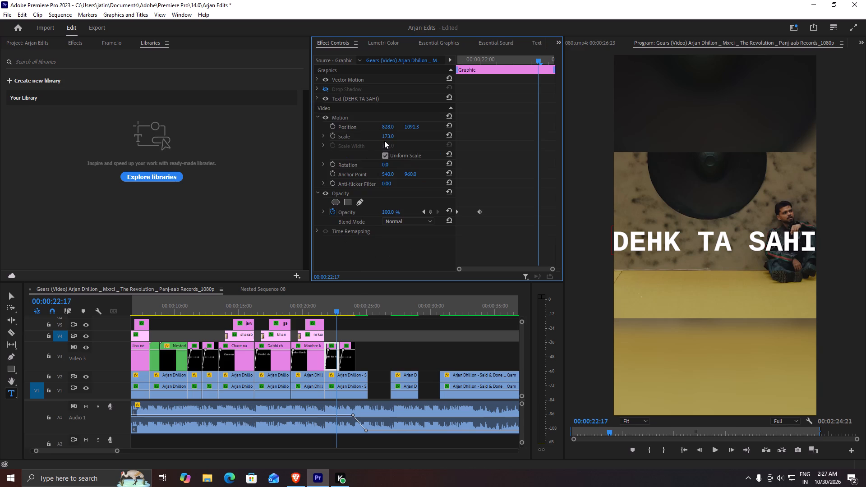
left_click(392, 135)
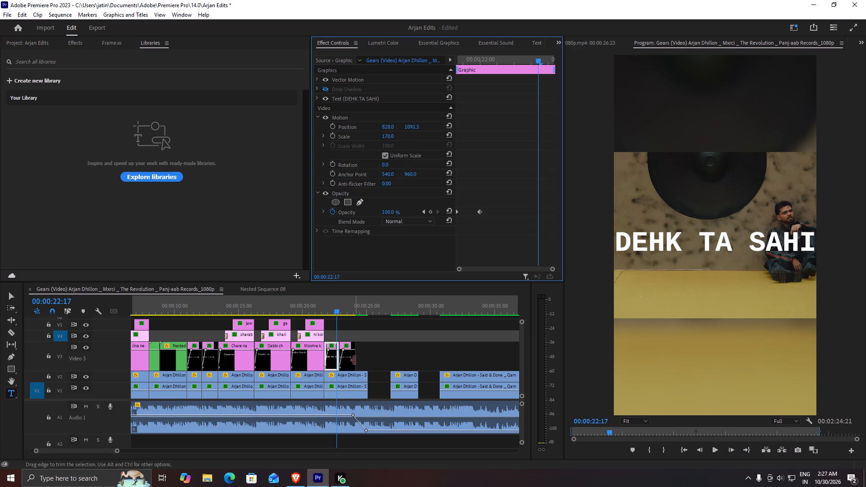
Replace the title after "DEHK TA SAHI" with a duplicate of the restyled title, placed directly after it on V3, and play back both.
left_click_drag(340, 327, 359, 365)
key("x")
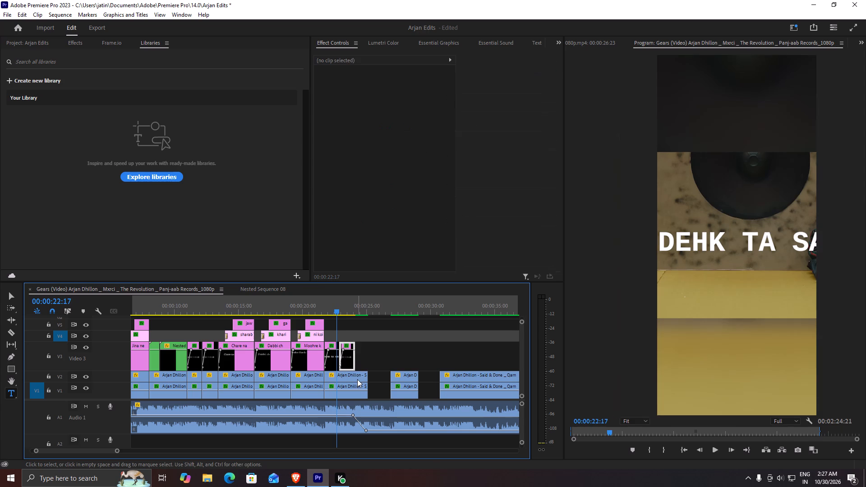
left_click(334, 363)
left_click_drag(329, 363, 349, 361, "alt")
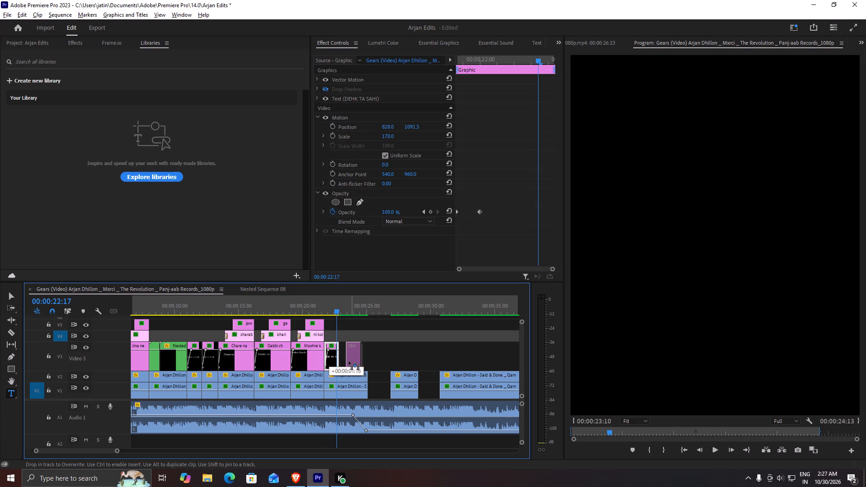
left_click_drag(349, 361, 348, 362, "alt")
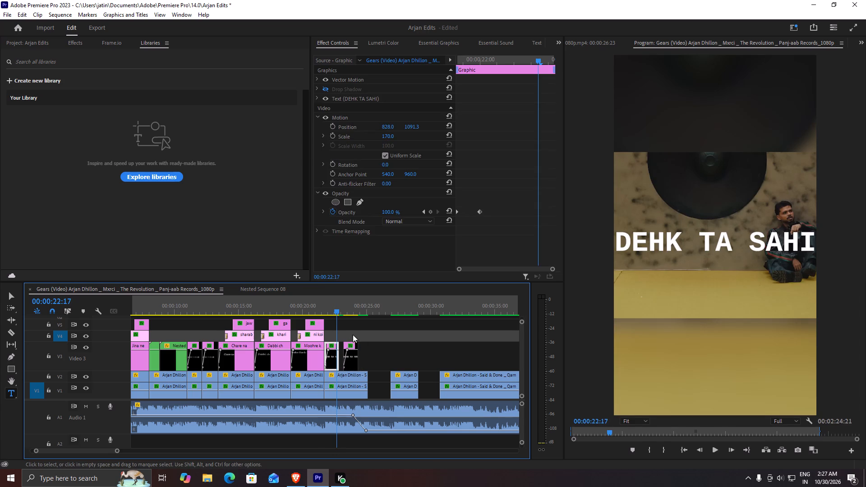
left_click_drag(351, 334, 360, 363)
left_click(349, 361)
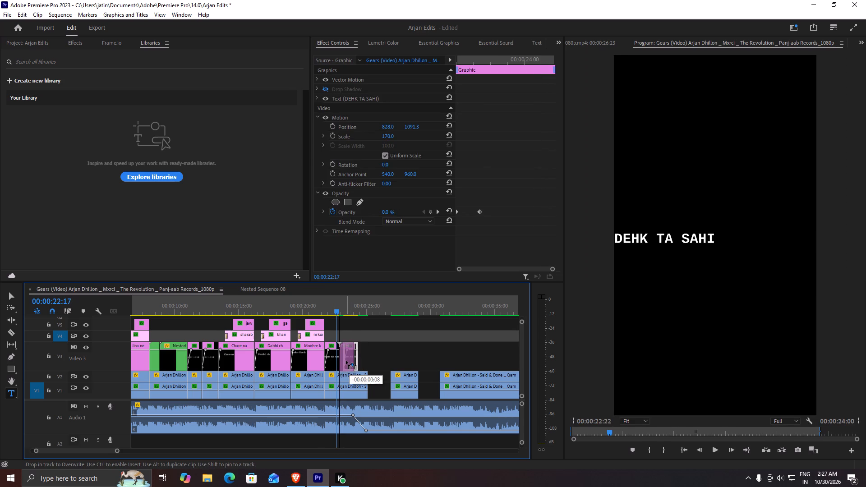
left_click_drag(331, 311, 316, 308)
key("space")
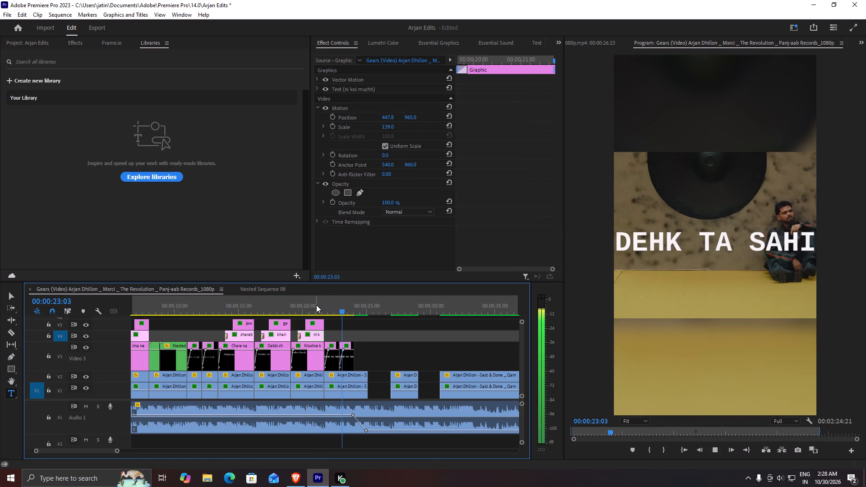
key("space")
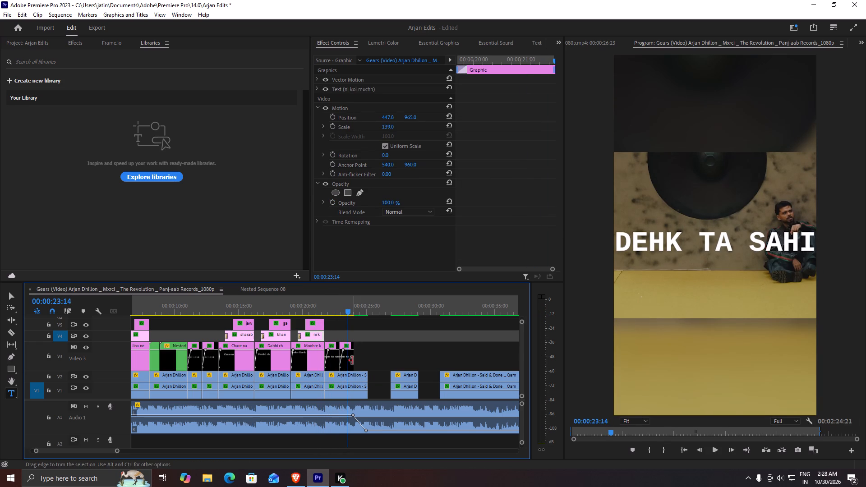
key("space")
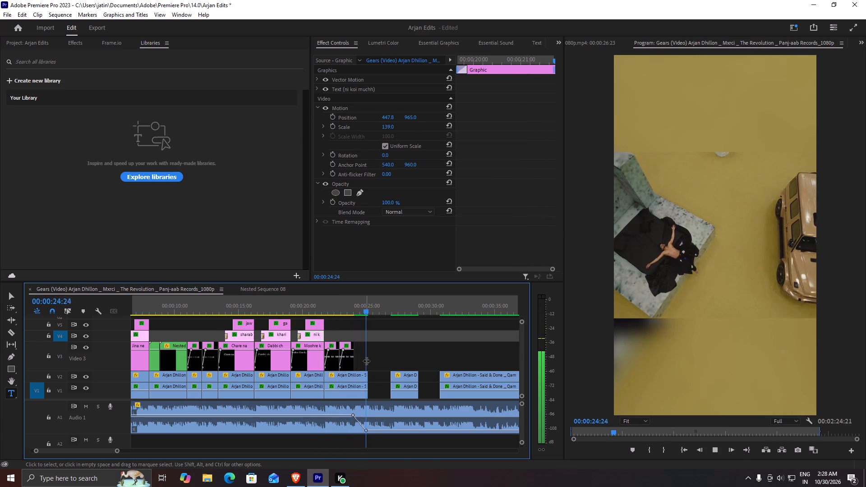
key("space")
Extend the end of the second "DEHK TA SAHI" title to about 00:00:25:00, near the underlying clip's end, and play back the ending.
left_click_drag(355, 357, 365, 357)
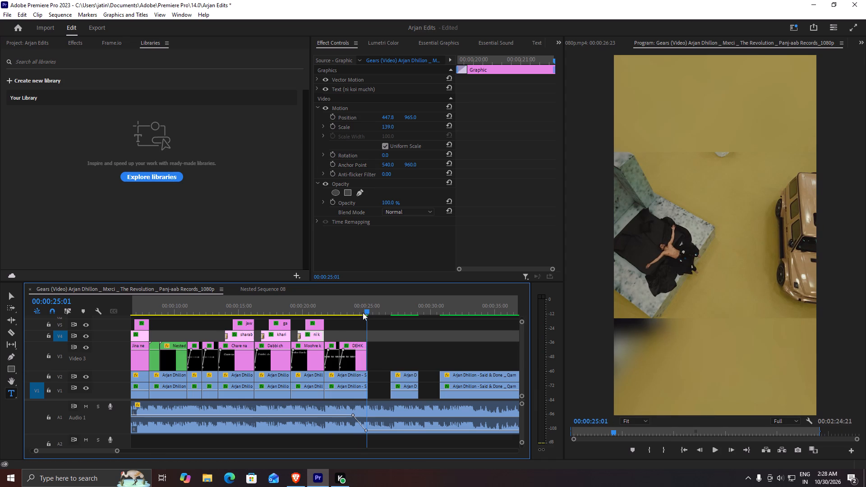
left_click_drag(362, 305, 331, 305)
key("space")
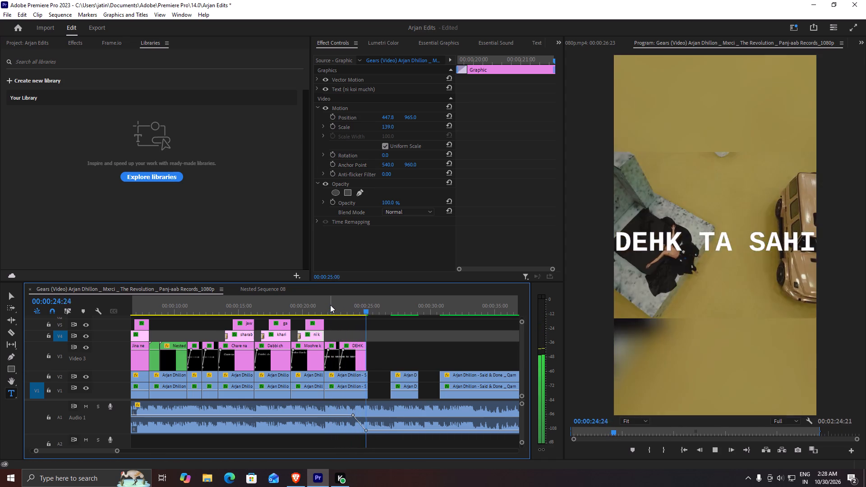
key("space")
Review the "DEHK TA SAHI" section and examine how Nested Sequence 08 layers its titles over a color matte.
left_click_drag(374, 305, 326, 307)
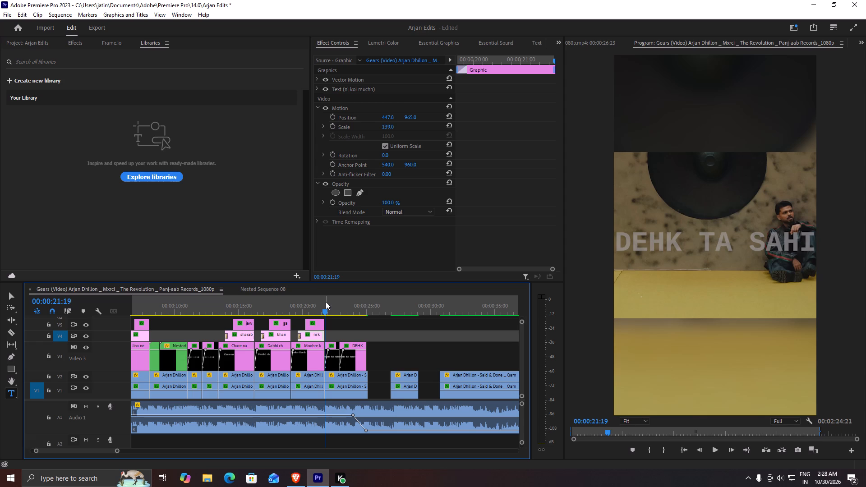
scroll(310, 346, "up", 11, "alt")
scroll(395, 339, "up", 5, "alt")
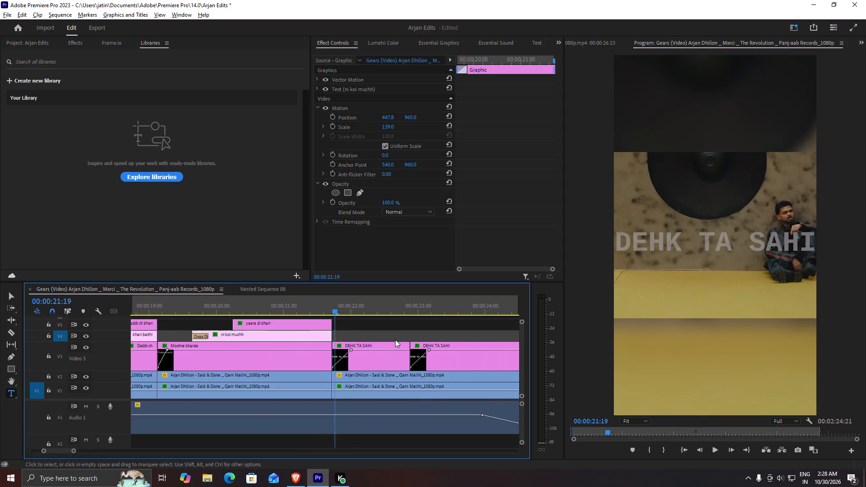
scroll(395, 340, "up", 1, "alt")
left_click(364, 359)
left_click_drag(300, 306, 173, 319, "alt")
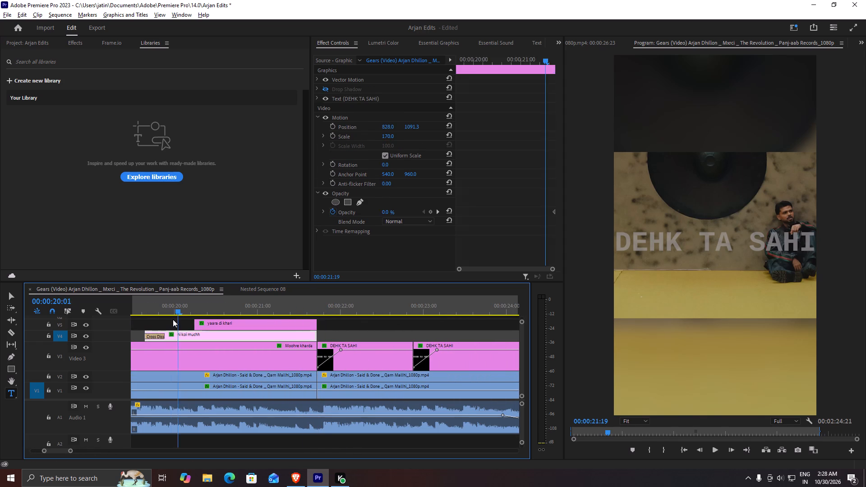
left_click_drag(173, 319, 171, 320, "alt")
left_click(249, 292)
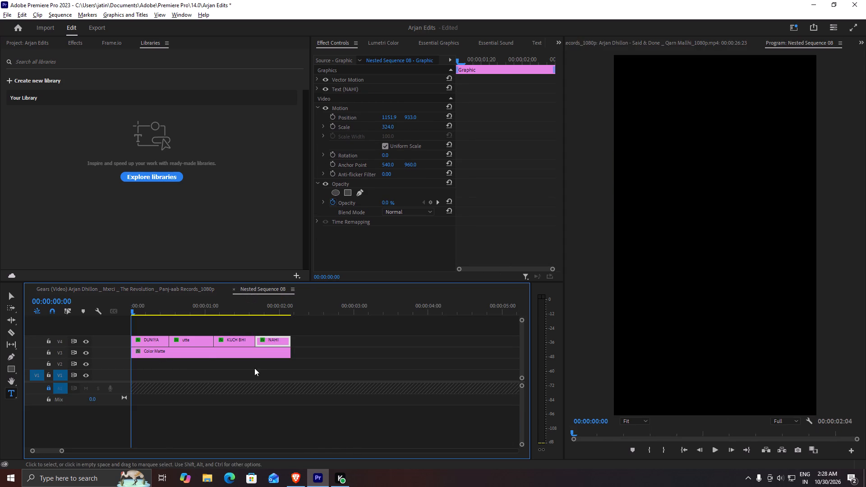
left_click(209, 350)
left_click(157, 289)
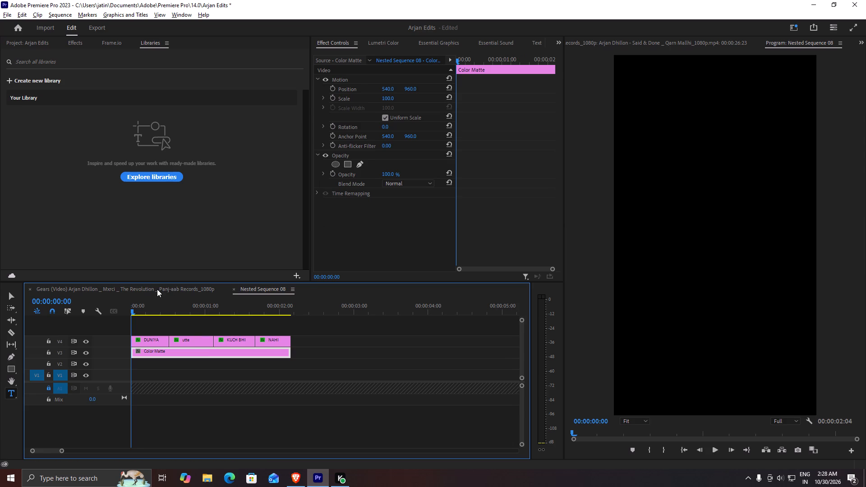
Move both closing "DEHK TA SAHI" titles from V3 up to V4, keeping their timing.
left_click_drag(364, 326, 470, 354)
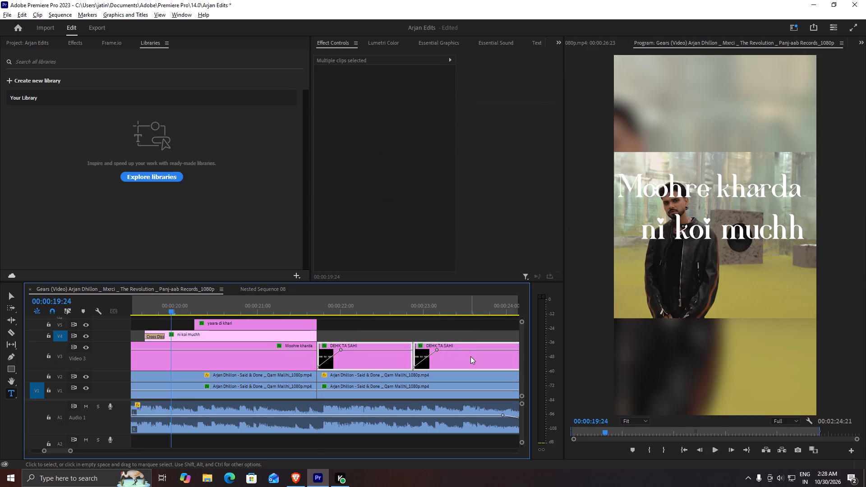
left_click_drag(471, 360, 467, 338)
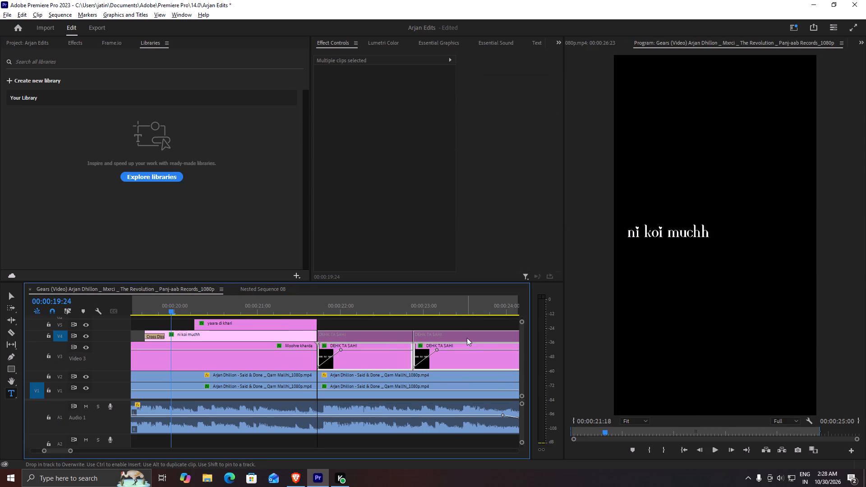
Enlarge the timeline's track area and place the Color Matte on V3 beneath the "DEHK TA SAHI" titles, starting right after "Moohre kharda".
left_click(46, 37)
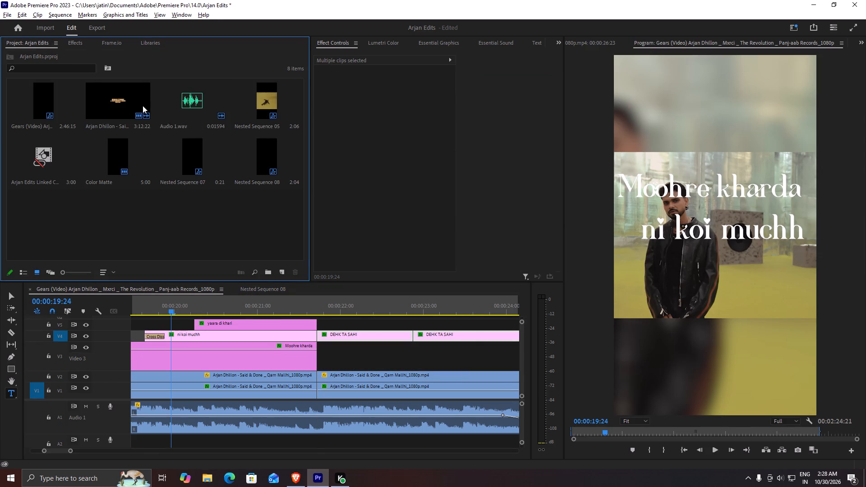
left_click_drag(126, 160, 193, 213)
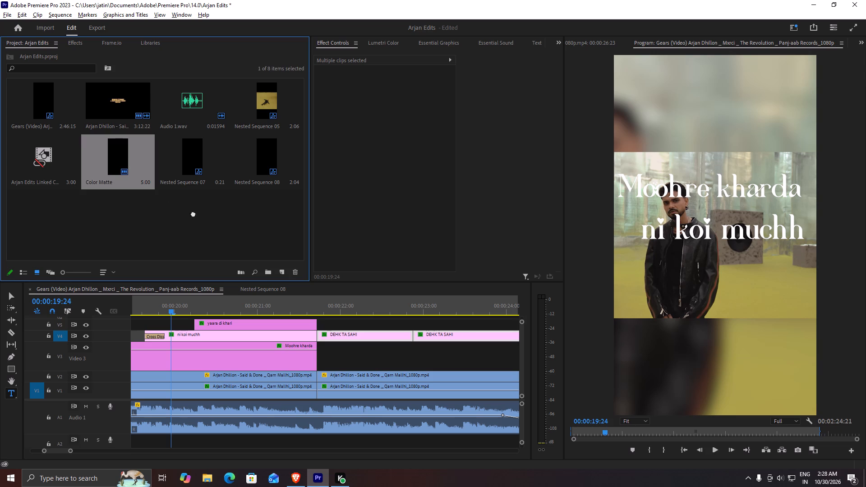
left_click_drag(193, 213, 128, 166)
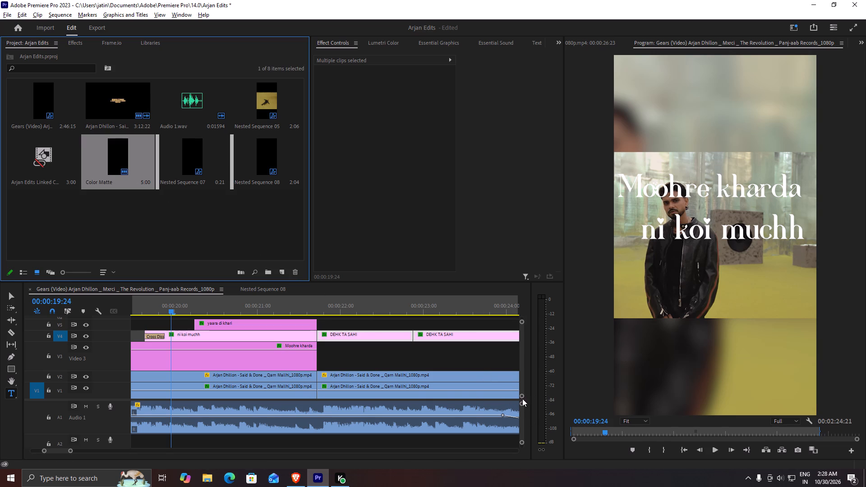
left_click_drag(521, 400, 521, 418)
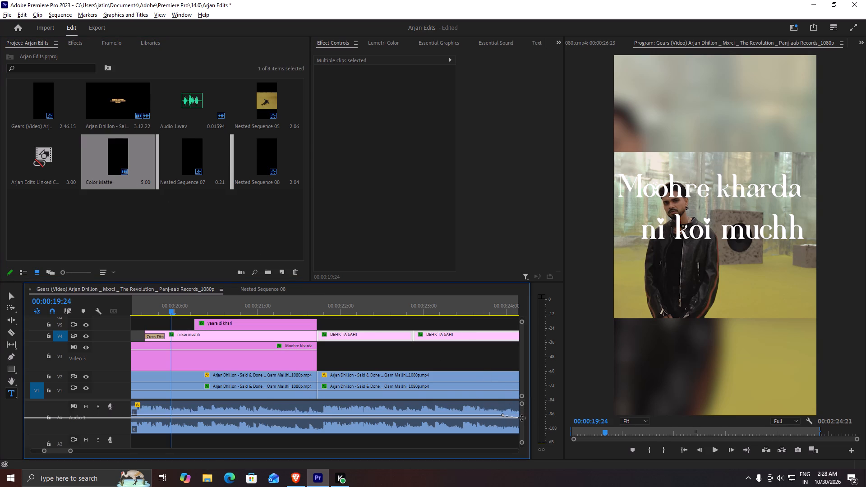
left_click_drag(521, 418, 521, 419)
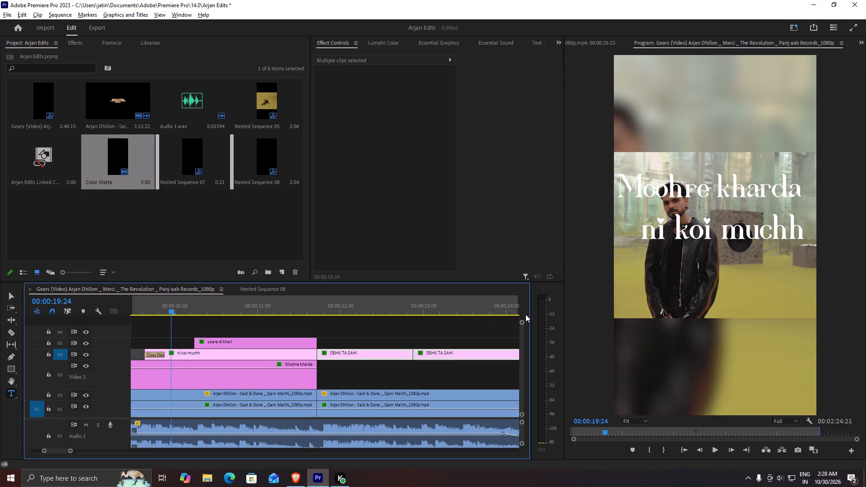
left_click_drag(453, 282, 453, 278)
left_click_drag(453, 278, 447, 242)
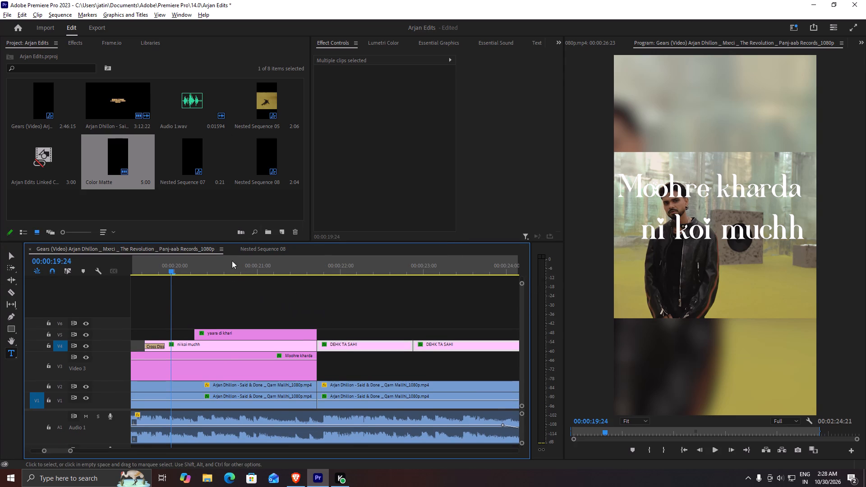
scroll(378, 350, "down", 7, "alt")
scroll(378, 350, "up", 1, "alt")
scroll(378, 346, "down", 11, "alt")
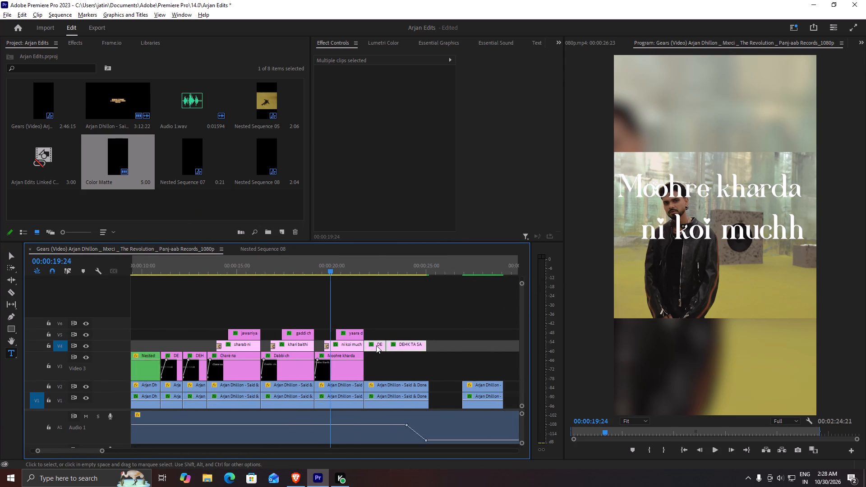
scroll(376, 345, "down", 1, "alt")
left_click_drag(127, 168, 412, 321)
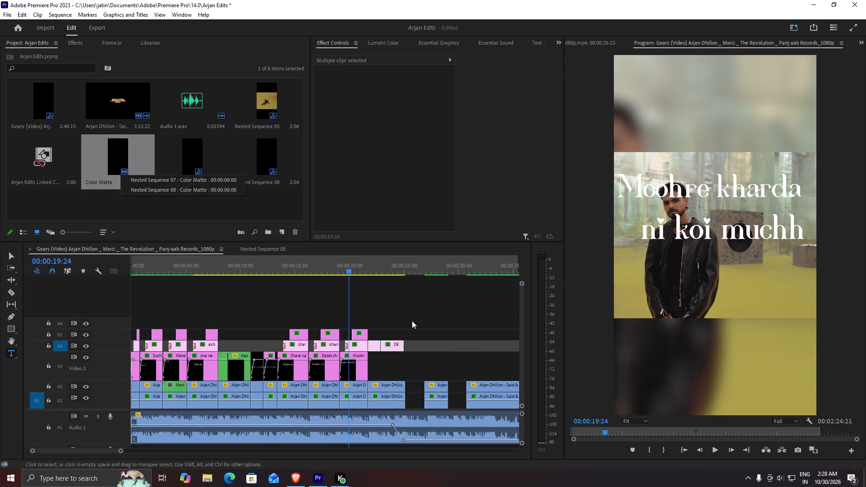
left_click_drag(412, 321, 325, 299)
left_click_drag(120, 155, 382, 290)
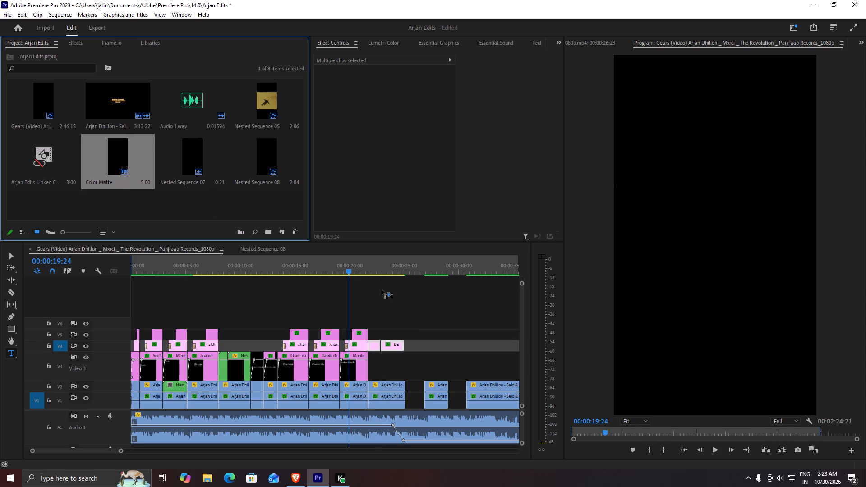
left_click_drag(382, 290, 366, 365)
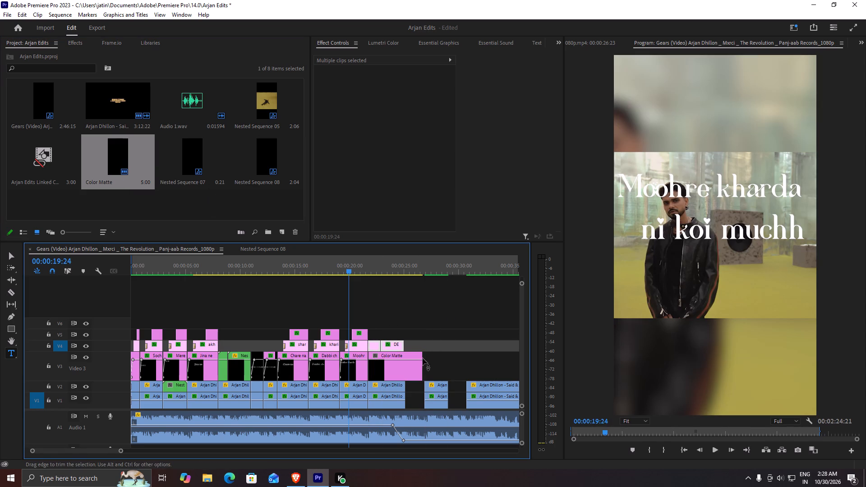
Trim the end of the Color Matte on V3 to line up with the end of the underlying clip.
left_click_drag(421, 358, 413, 358)
key("ctrl+z")
left_click_drag(424, 358, 419, 358)
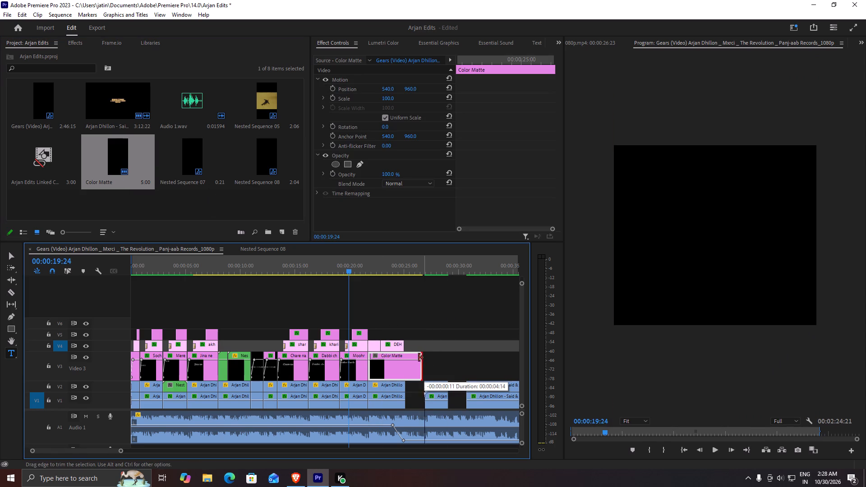
left_click_drag(419, 358, 408, 358)
scroll(410, 356, "up", 5, "alt")
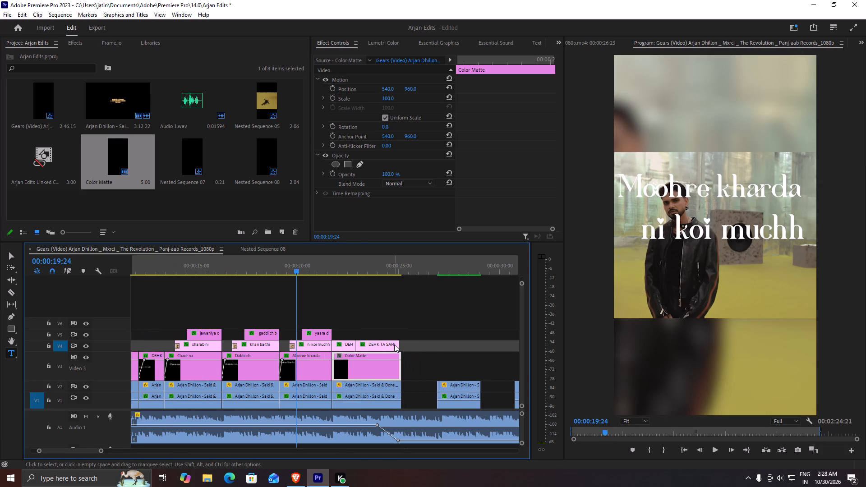
left_click(398, 343)
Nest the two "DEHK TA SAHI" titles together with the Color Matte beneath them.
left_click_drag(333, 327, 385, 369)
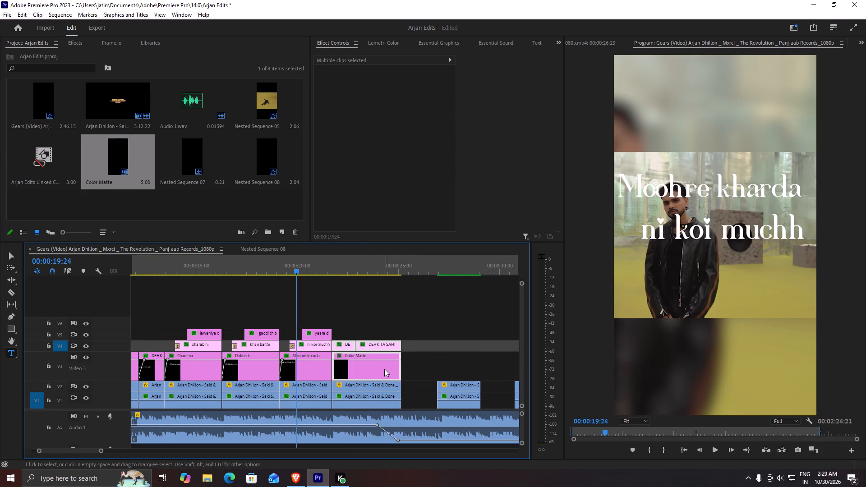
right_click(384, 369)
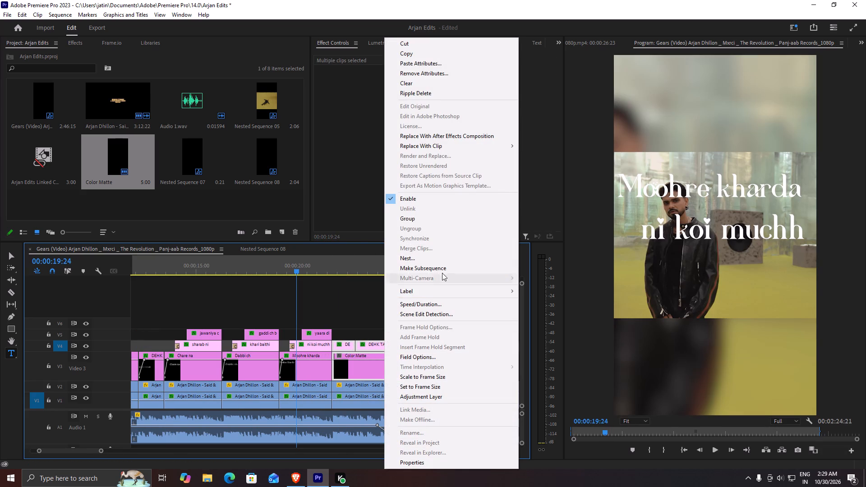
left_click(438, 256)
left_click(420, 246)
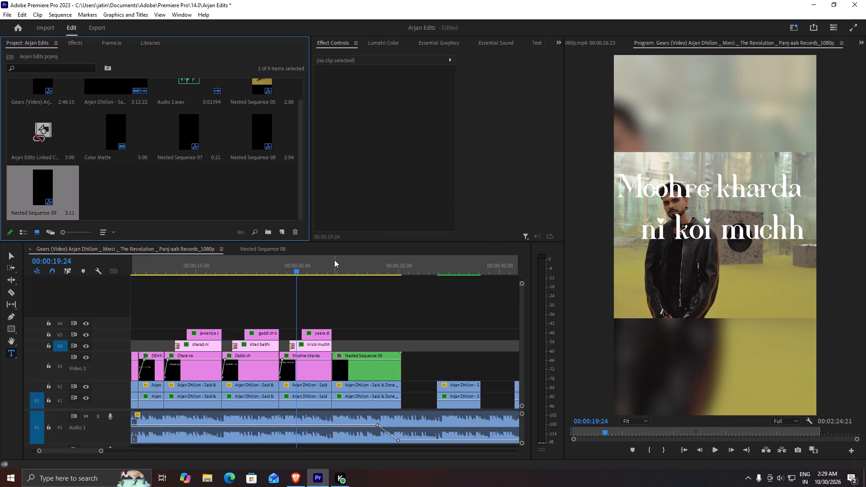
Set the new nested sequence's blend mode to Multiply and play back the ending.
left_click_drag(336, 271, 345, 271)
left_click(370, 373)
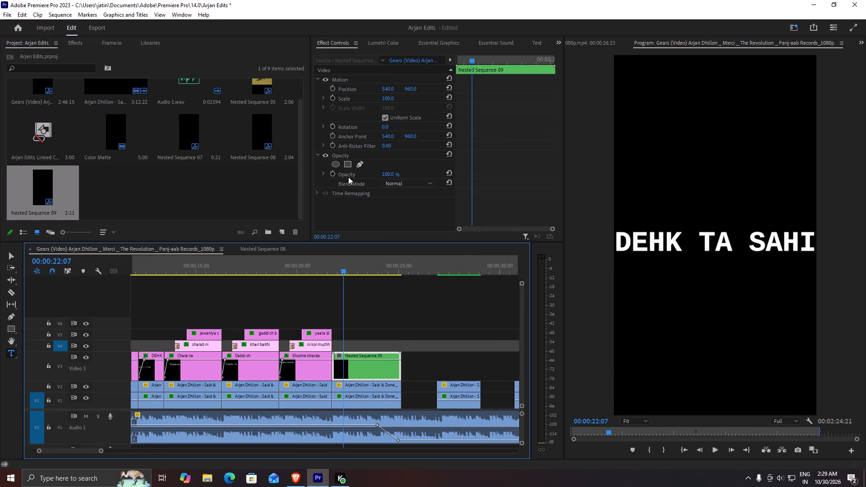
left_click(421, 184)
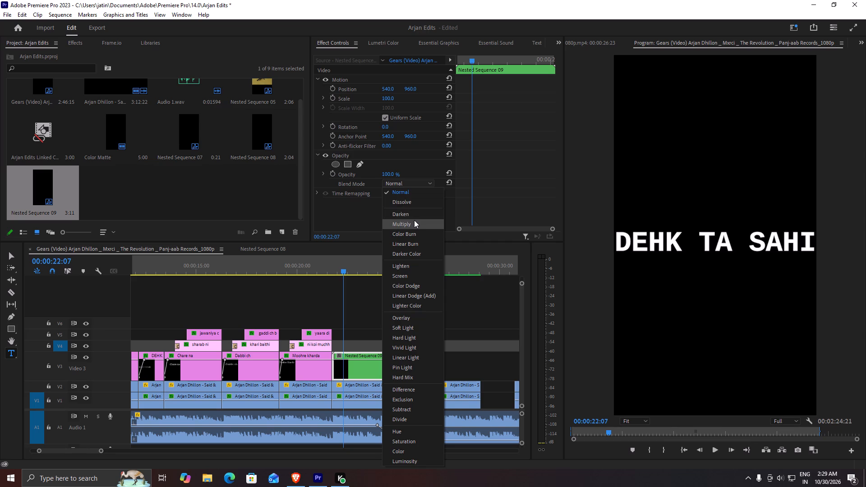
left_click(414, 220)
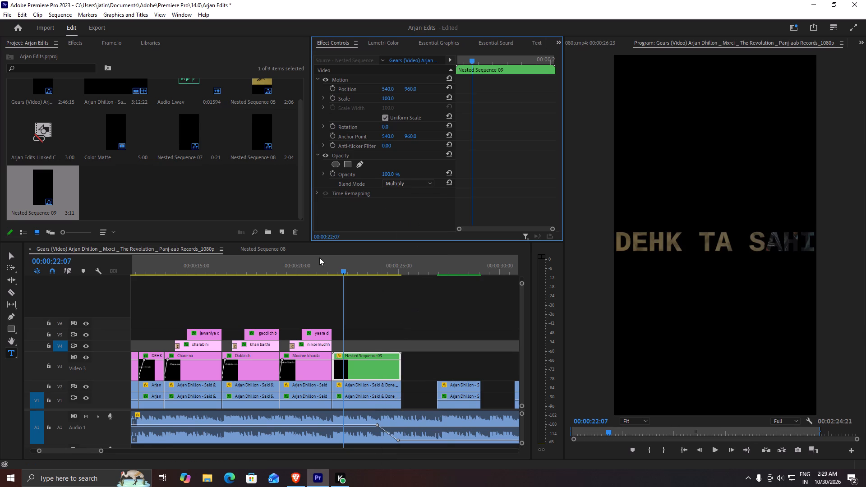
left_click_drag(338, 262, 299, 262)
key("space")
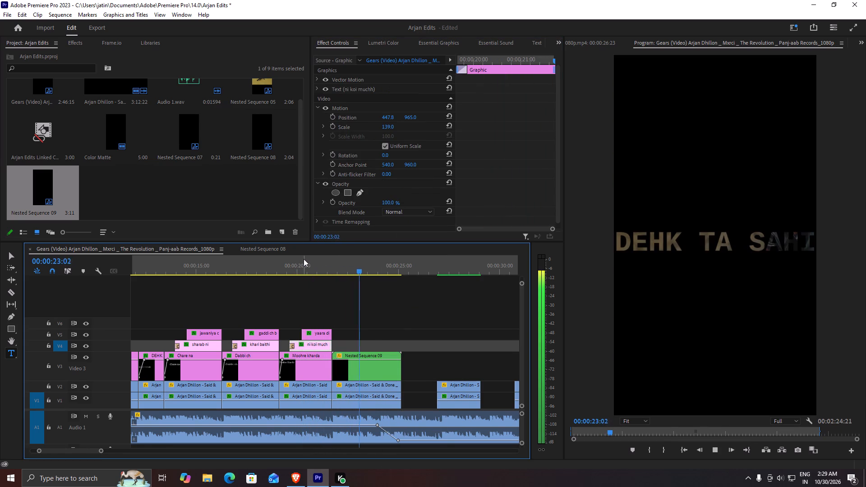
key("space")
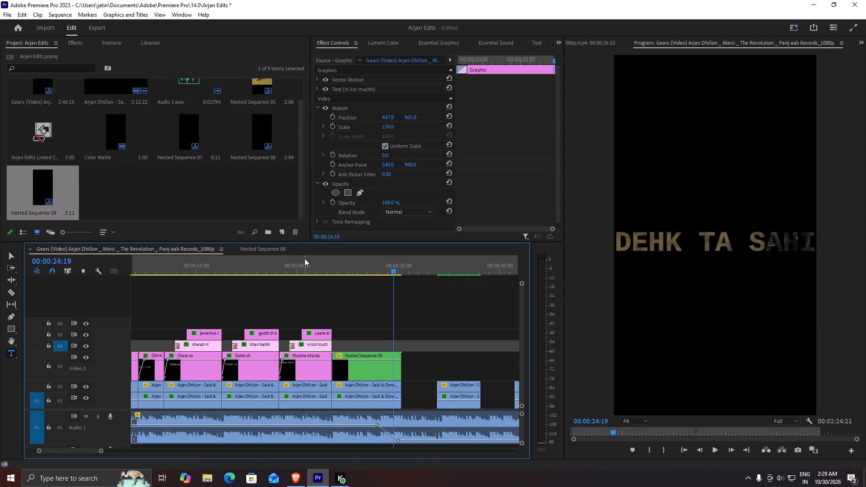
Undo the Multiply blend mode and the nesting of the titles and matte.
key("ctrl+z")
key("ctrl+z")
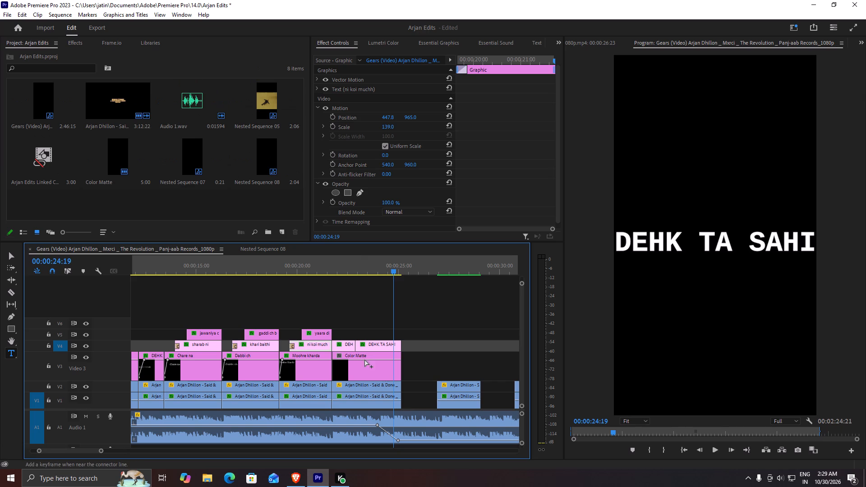
Delete the second "DEHK TA SAHI" title from V4.
left_click(367, 346)
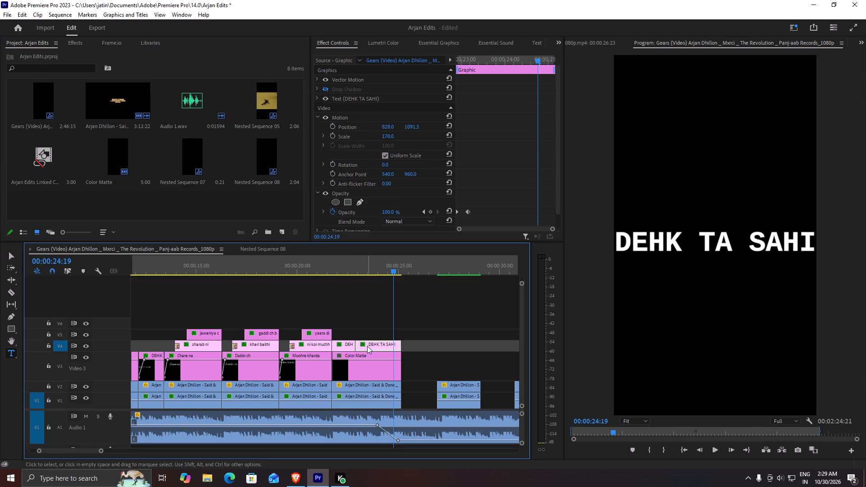
key("x")
Shorten the remaining "DEHK TA SAHI" title on V4 to about 21 frames by trimming its end.
left_click(348, 347)
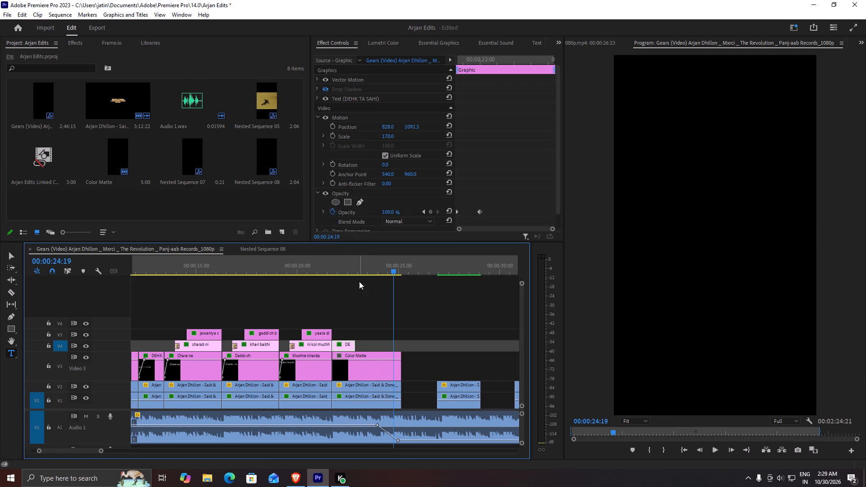
left_click_drag(354, 349, 348, 349)
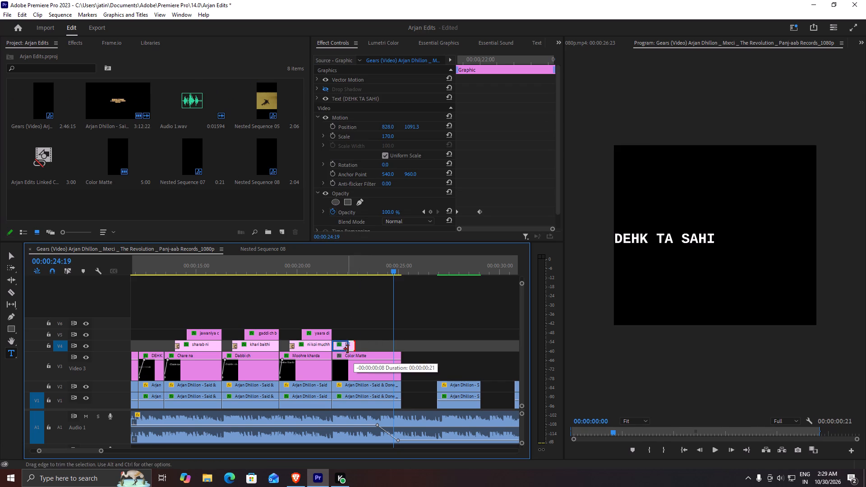
left_click_drag(348, 349, 349, 349)
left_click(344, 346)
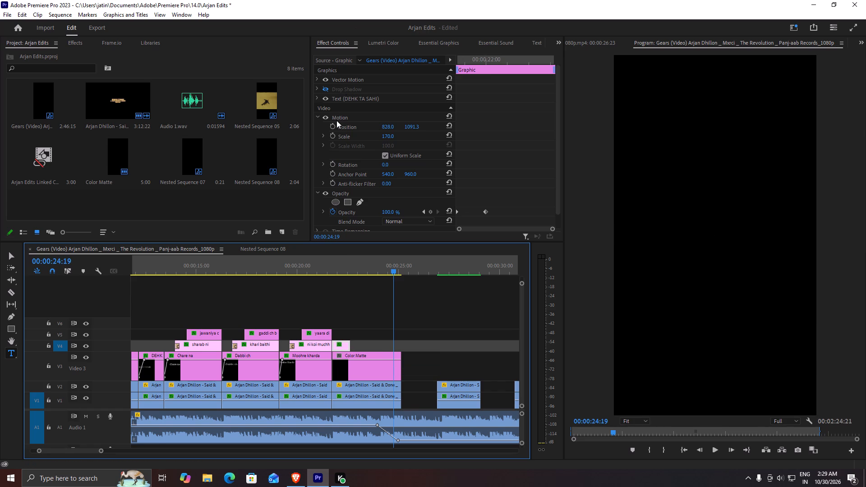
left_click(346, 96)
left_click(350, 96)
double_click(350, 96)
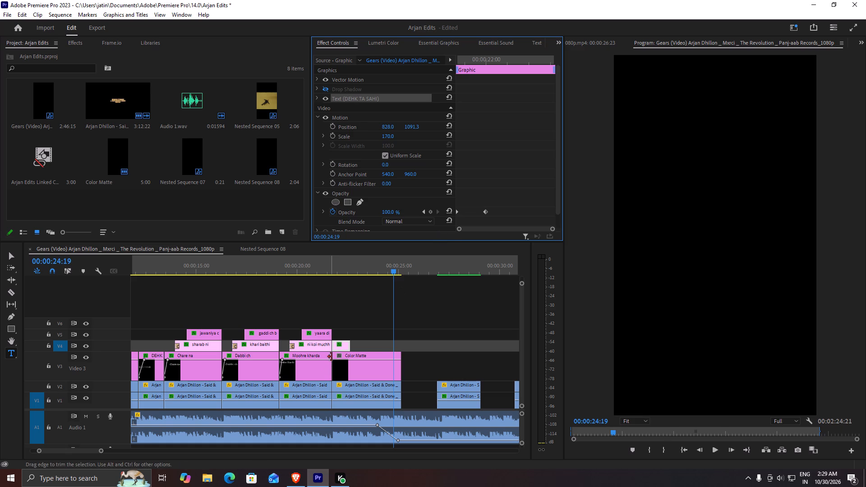
Delete the Color Matte clip from V3 beneath the closing "DEHK TA SAHI" title.
left_click(353, 367)
key("x")
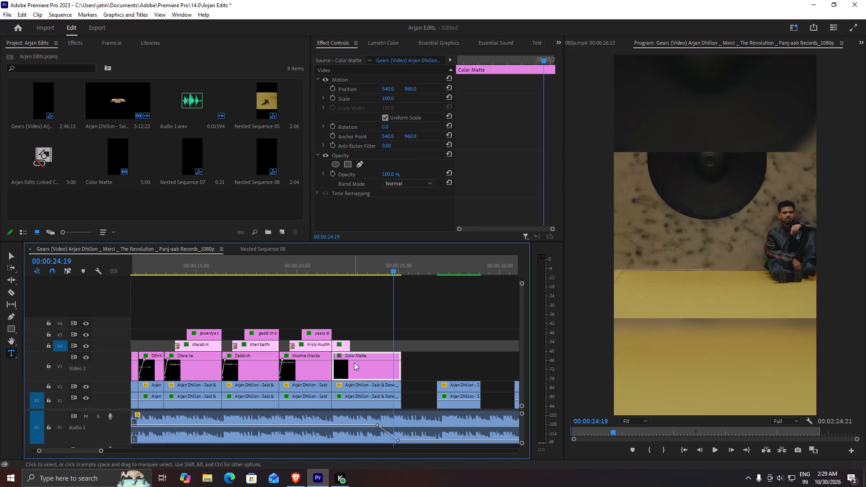
Move the closing "DEHK TA SAHI" title from V4 down to V3, directly after "Moohre kharda", and play back the ending.
left_click(339, 347)
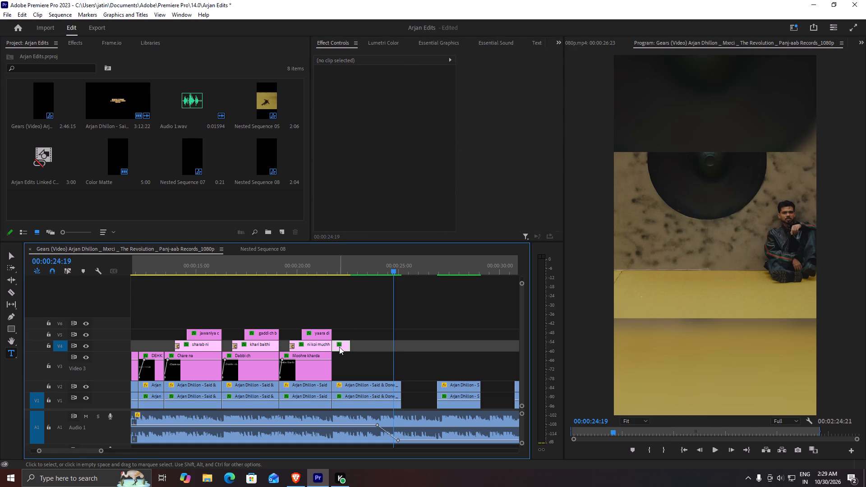
left_click_drag(339, 347, 341, 369)
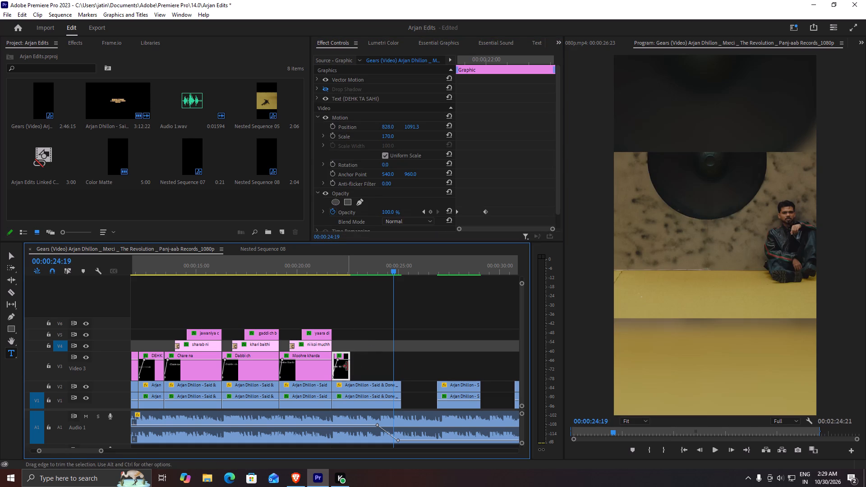
left_click_drag(339, 259, 323, 265)
key("space")
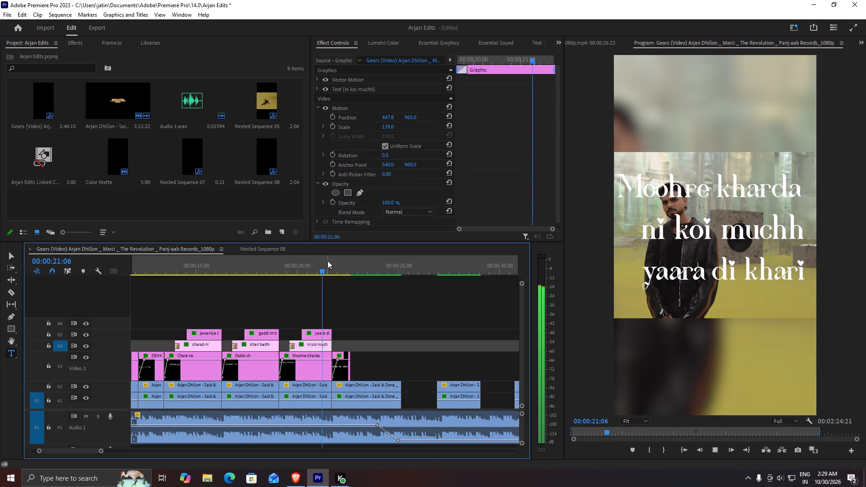
key("space")
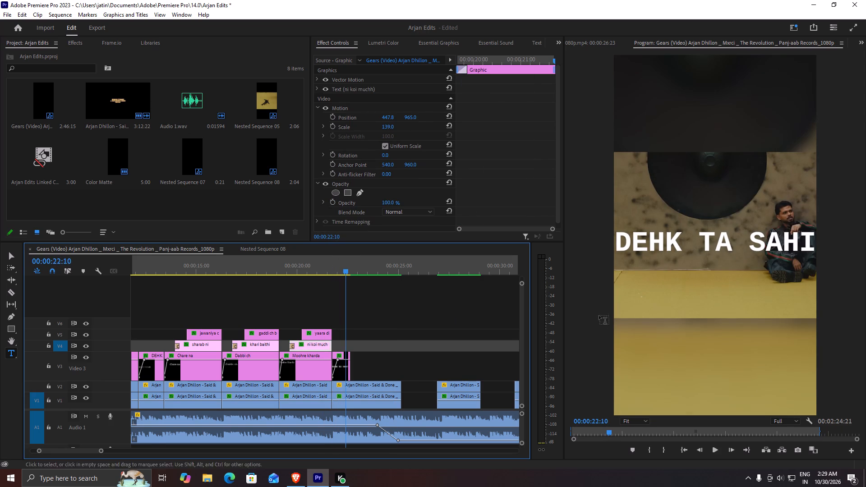
Select the closing "DEHK TA SAHI" title on V3.
left_click(340, 373)
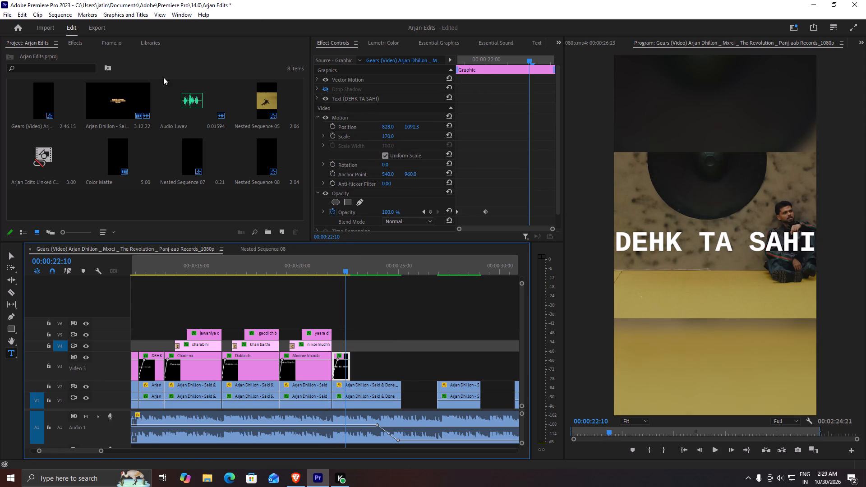